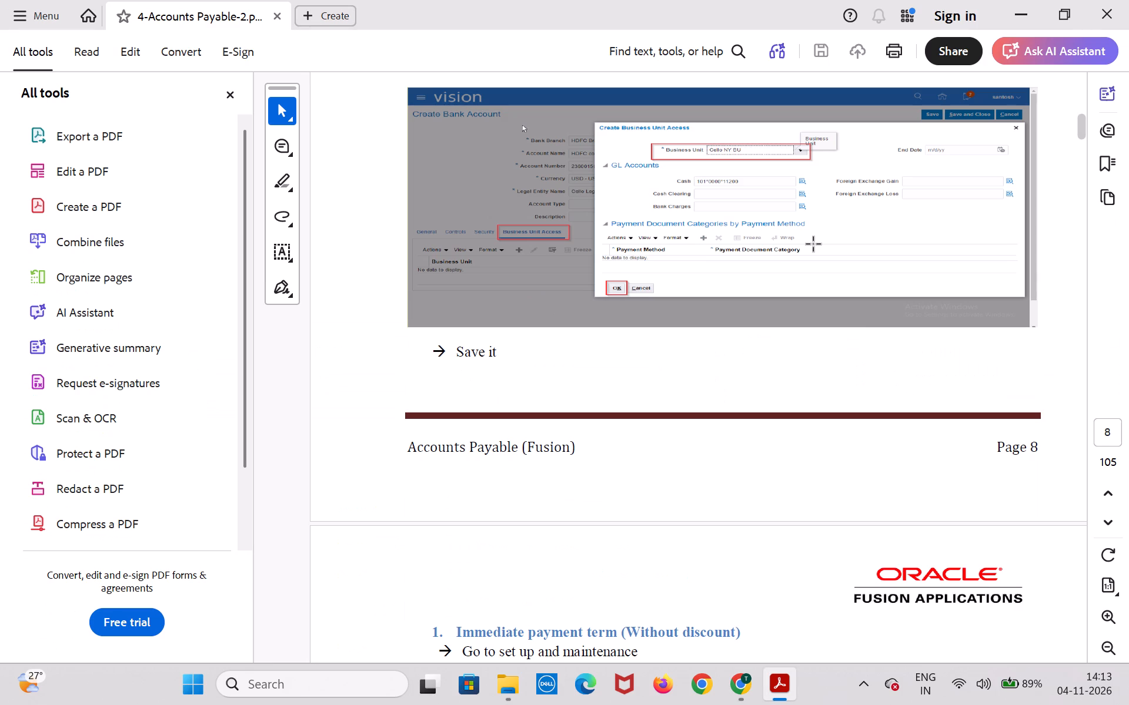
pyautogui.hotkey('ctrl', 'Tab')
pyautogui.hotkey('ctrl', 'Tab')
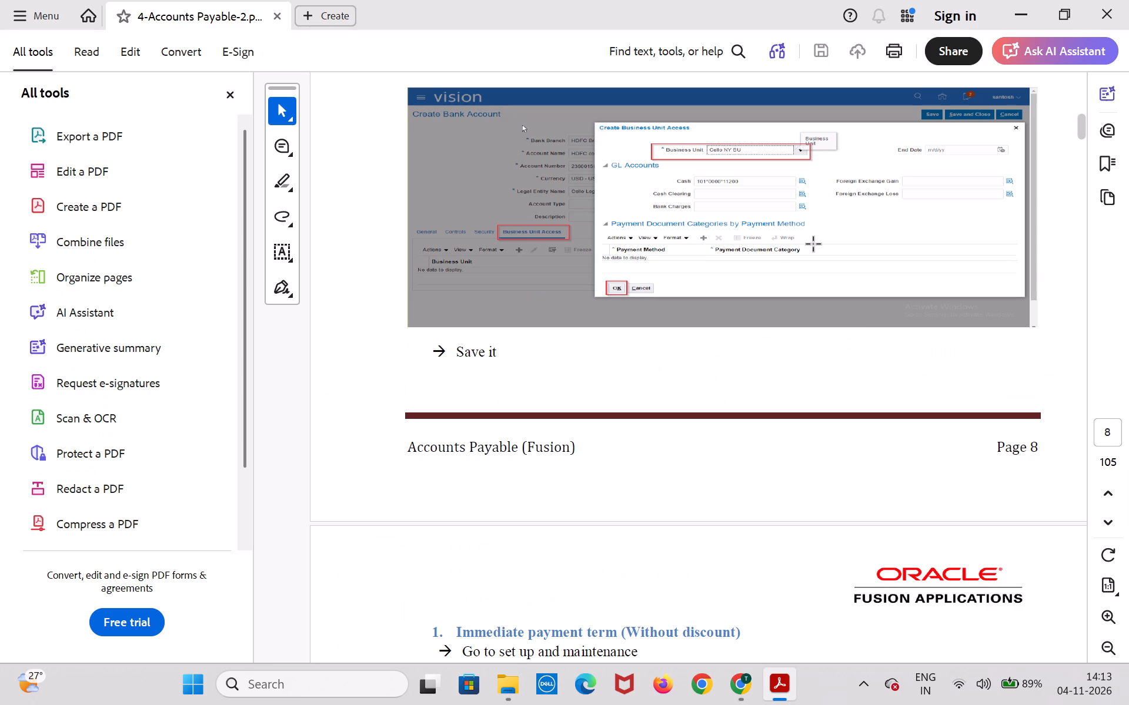
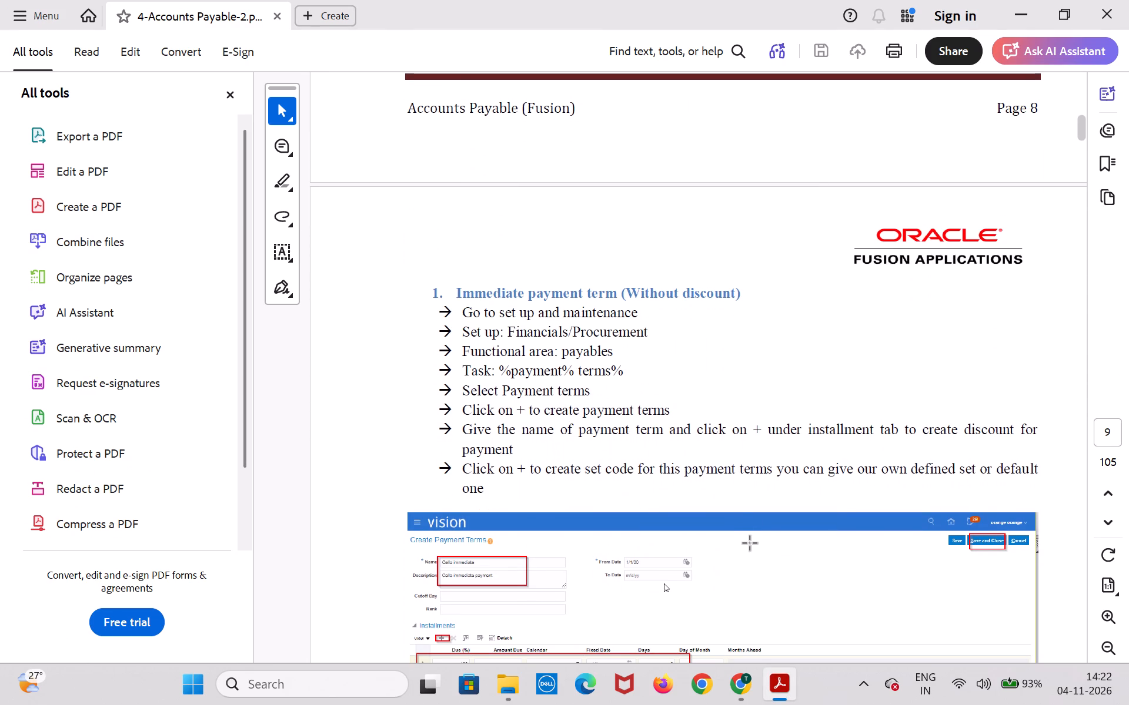
# Review the Accounts Payable guide's payment term instructions and section 7 on managing common options for payables and procurement.
pyautogui.scroll(6, 750, 543)
pyautogui.scroll(-7, 750, 543)
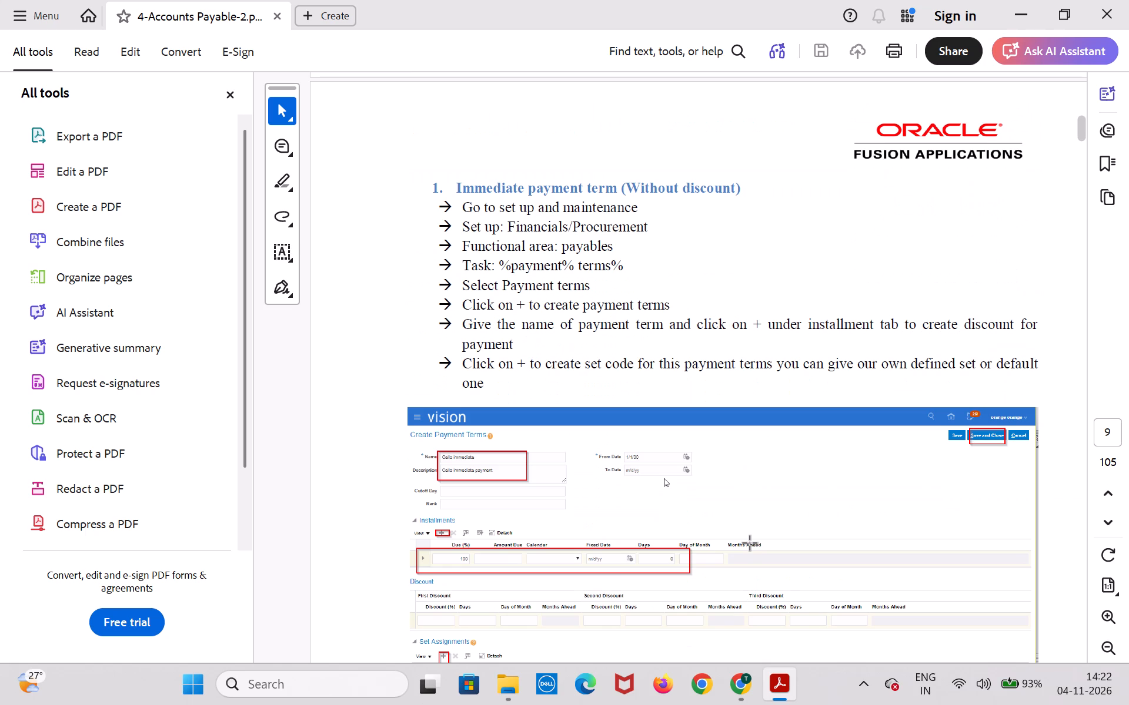
pyautogui.scroll(3, 728, 360)
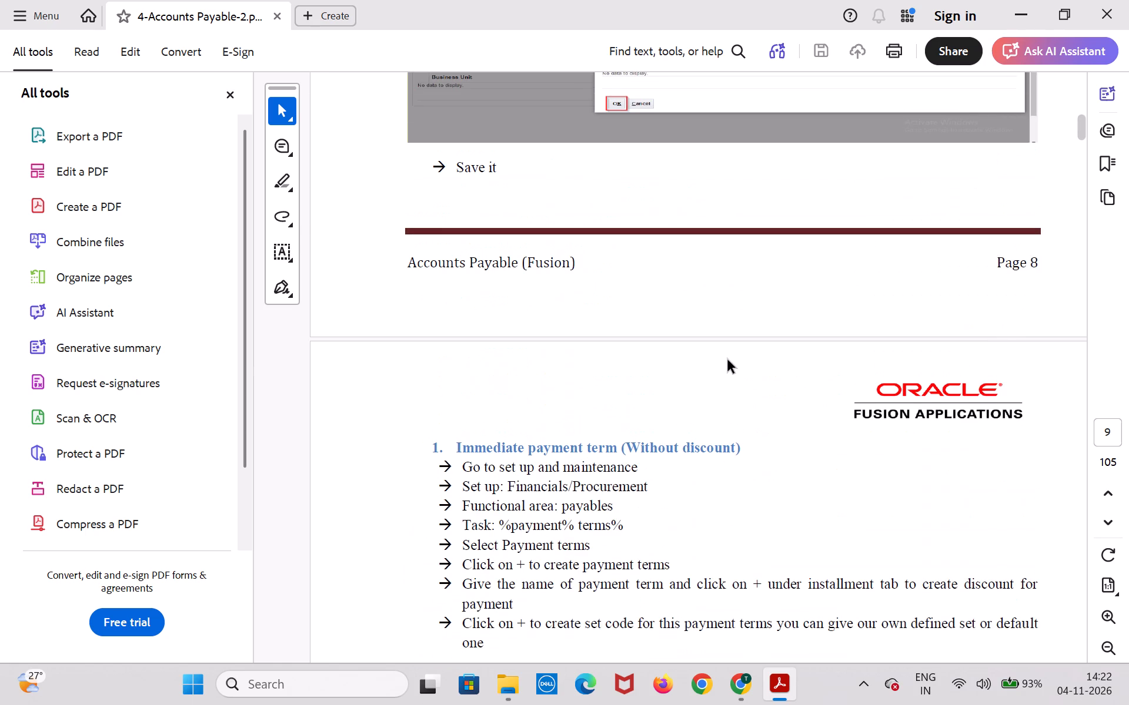
pyautogui.scroll(3, 728, 360)
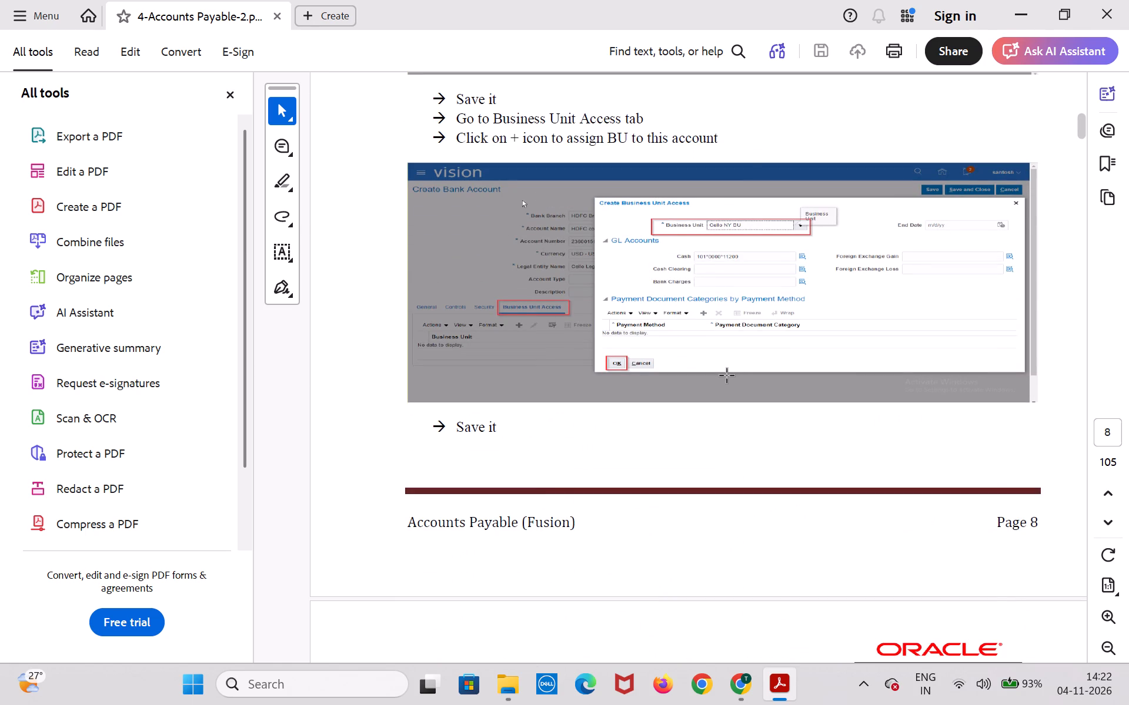
pyautogui.scroll(-5, 727, 377)
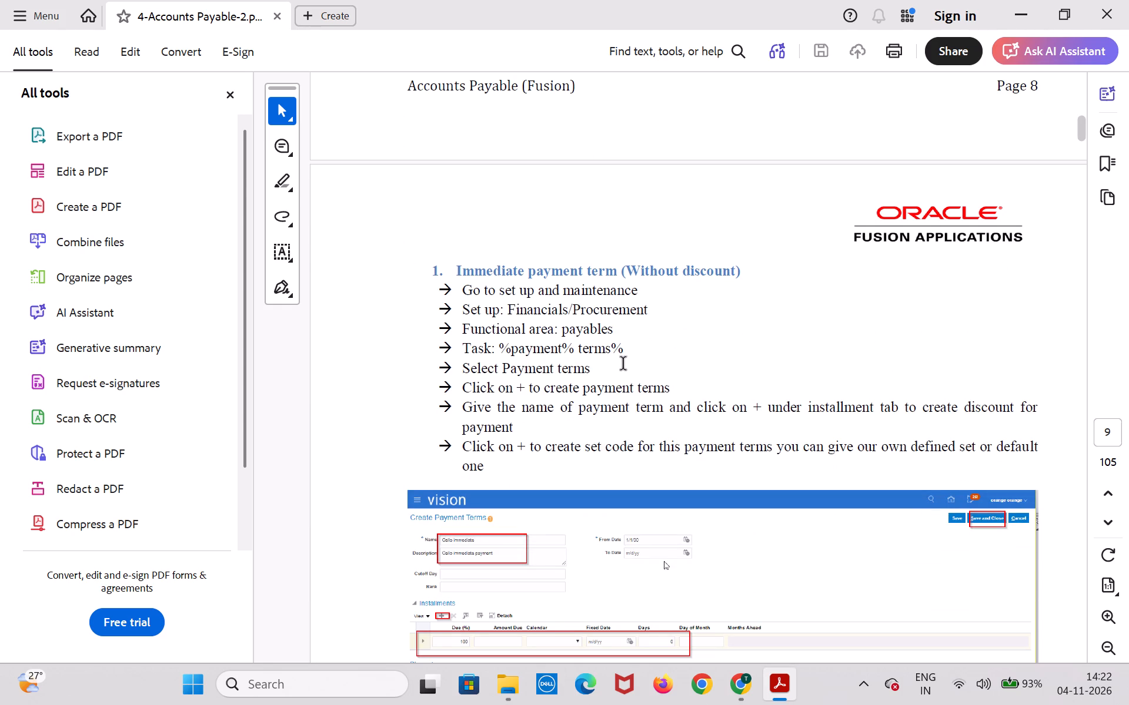
pyautogui.scroll(-7, 624, 376)
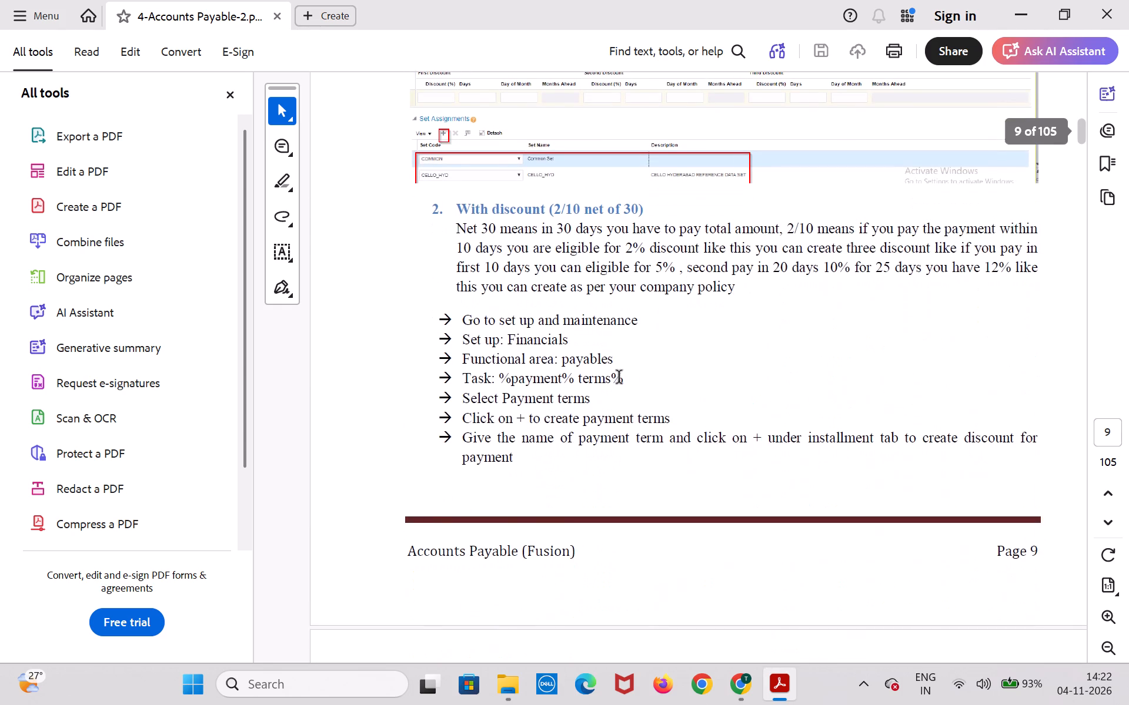
pyautogui.scroll(-11, 620, 378)
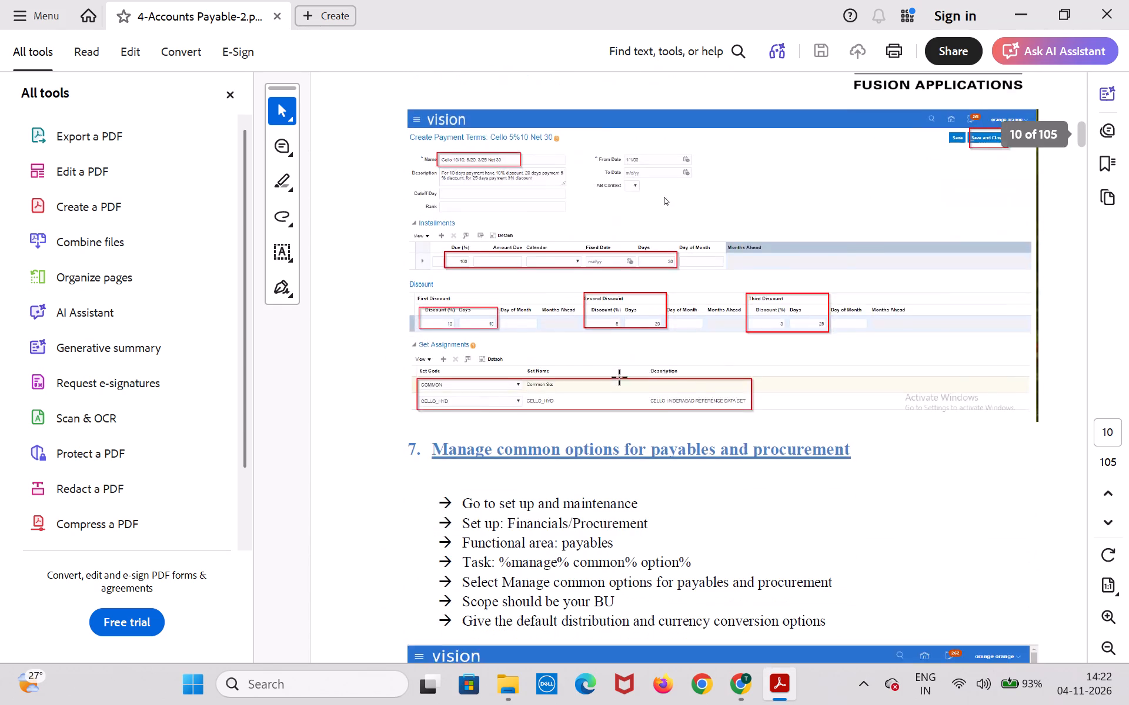
pyautogui.scroll(1, 620, 378)
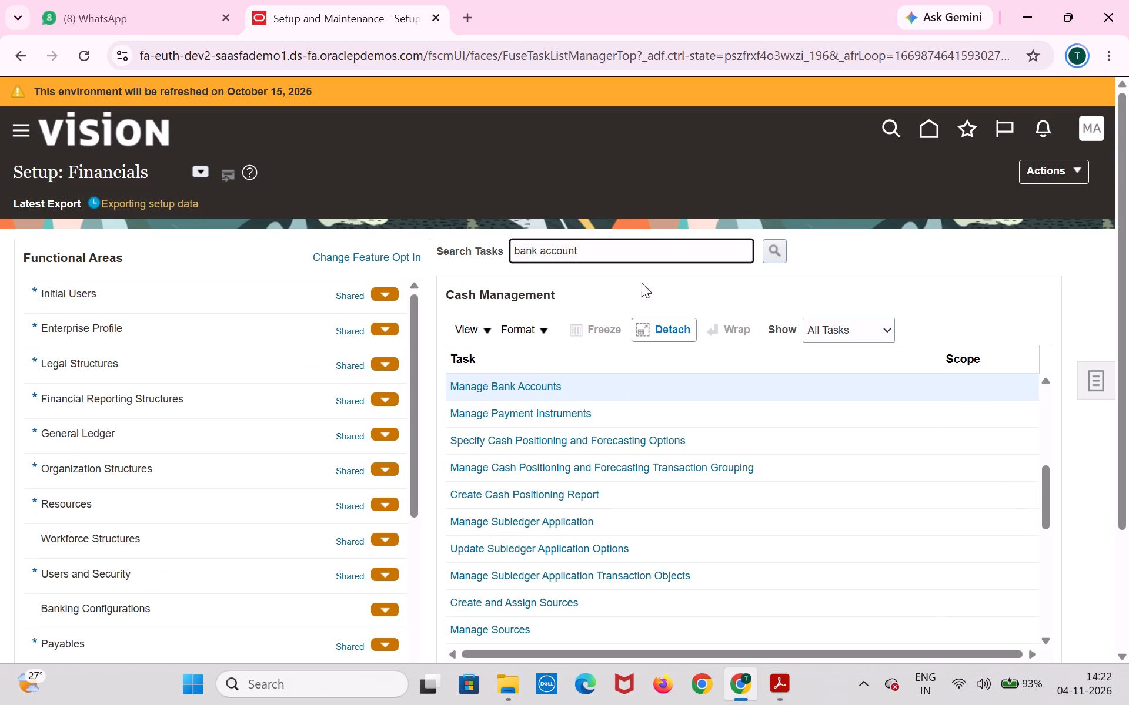
# Search the setup tasks in the browser for %manage%common%options% and go to Manage Common Options for Payables and Procurement.
pyautogui.click(632, 252)
pyautogui.press('BackSpace')
pyautogui.press('BackSpace')
pyautogui.press('BackSpace')
pyautogui.press('BackSpace')
pyautogui.press('BackSpace')
pyautogui.press('BackSpace')
pyautogui.press('BackSpace')
pyautogui.press('BackSpace')
pyautogui.press('BackSpace')
pyautogui.press('BackSpace')
pyautogui.press('BackSpace')
pyautogui.press('BackSpace')
pyautogui.press('BackSpace')
pyautogui.press('BackSpace')
pyautogui.press('BackSpace')
pyautogui.press('BackSpace')
pyautogui.press('BackSpace')
pyautogui.press('BackSpace')
pyautogui.press('BackSpace')
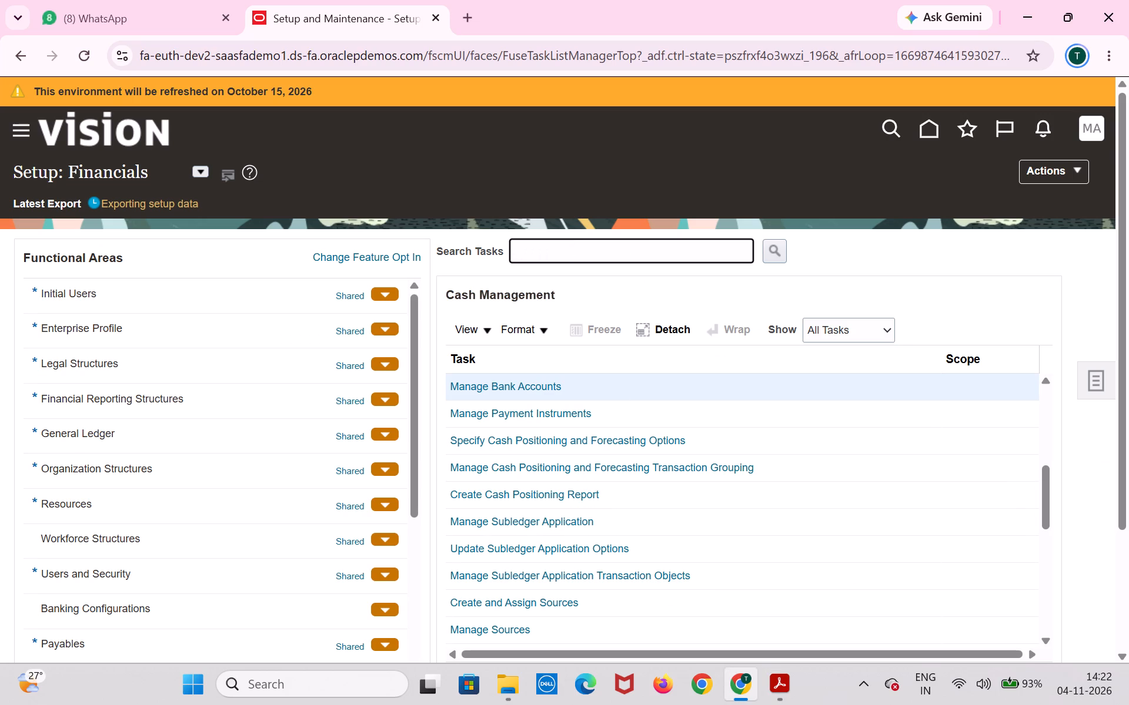
pyautogui.hotkey('shift', '%')
pyautogui.write('ma')
pyautogui.write('ge')
pyautogui.press('BackSpace')
pyautogui.press('BackSpace')
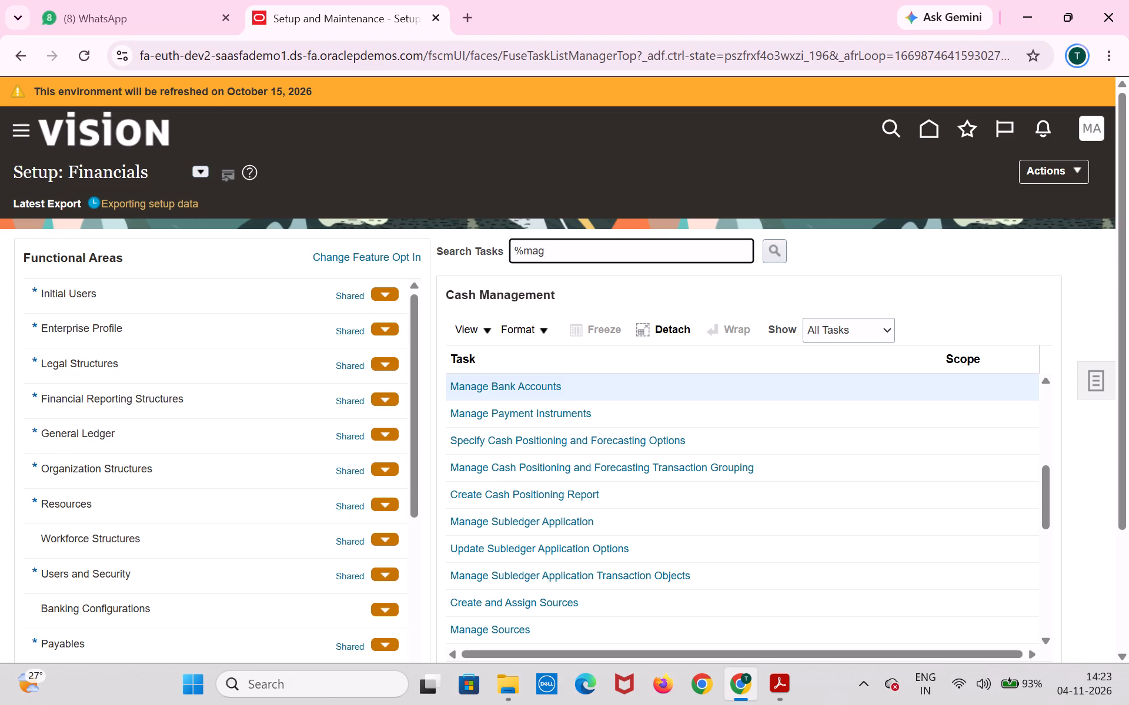
pyautogui.write('nage%')
pyautogui.write('common')
pyautogui.hotkey('shift', '%')
pyautogui.write('op')
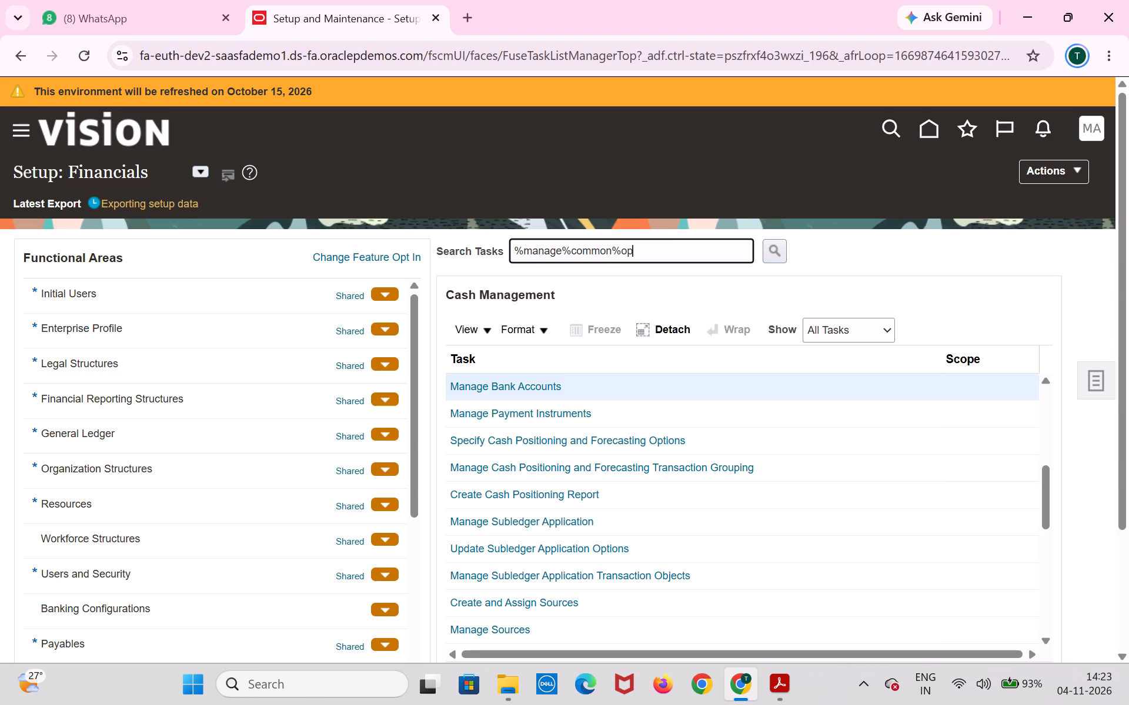
pyautogui.write('tions')
pyautogui.hotkey('shift', '%')
pyautogui.press('Return')
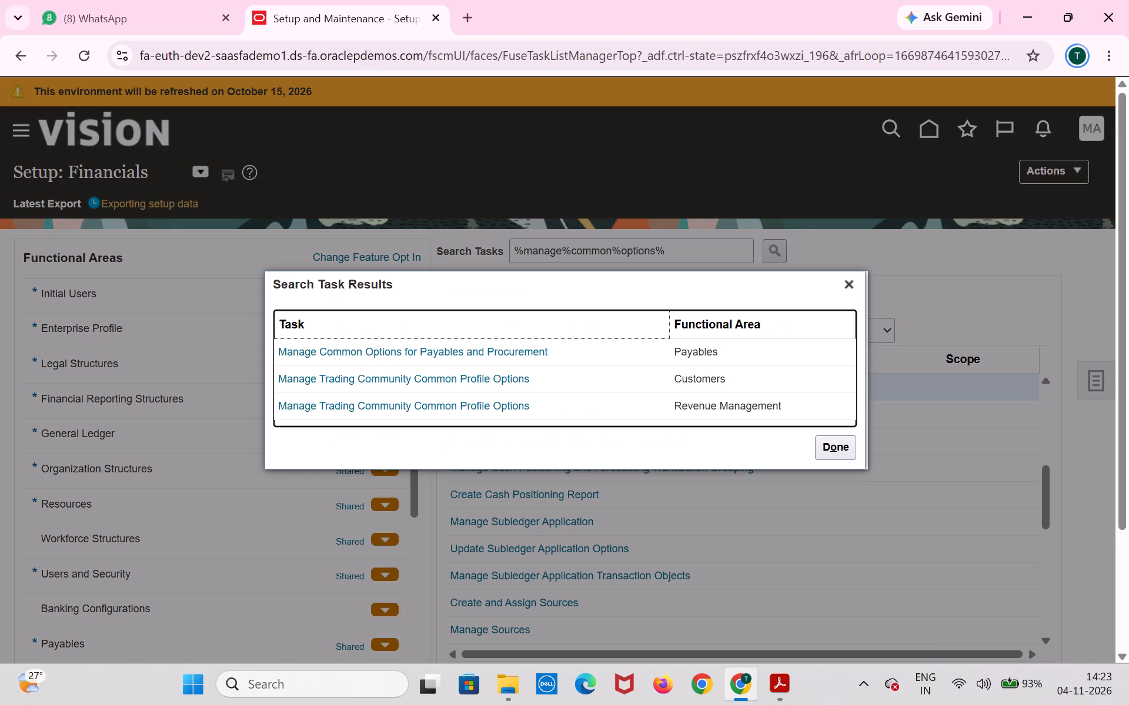
pyautogui.click(397, 353)
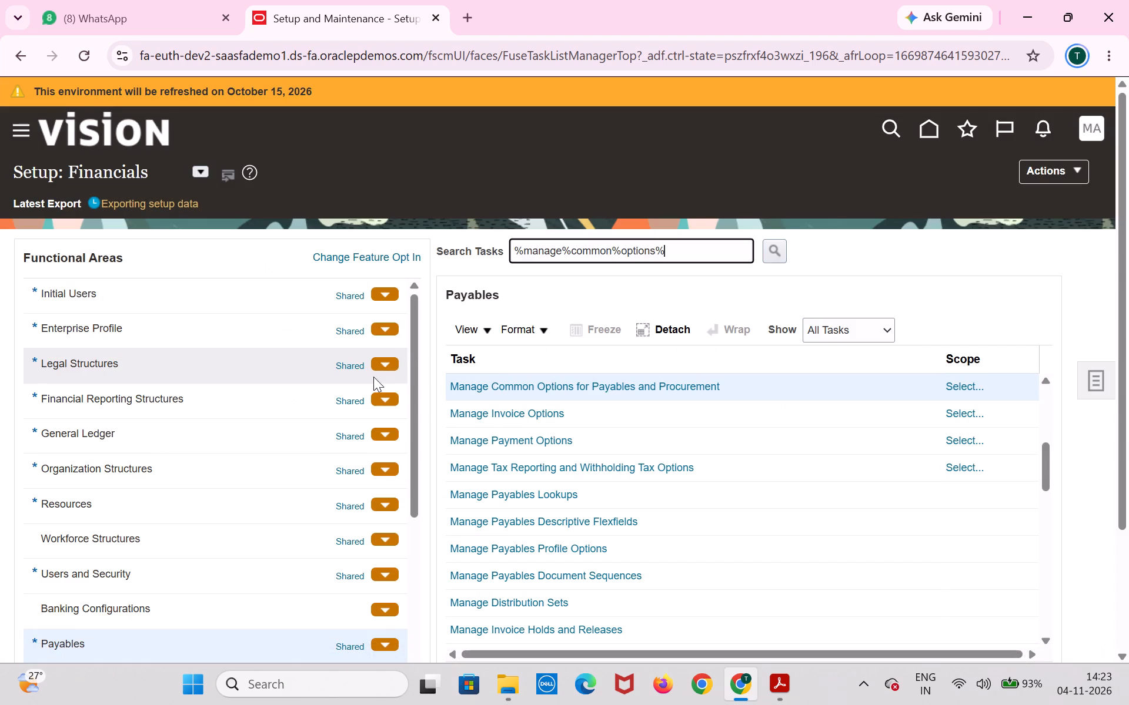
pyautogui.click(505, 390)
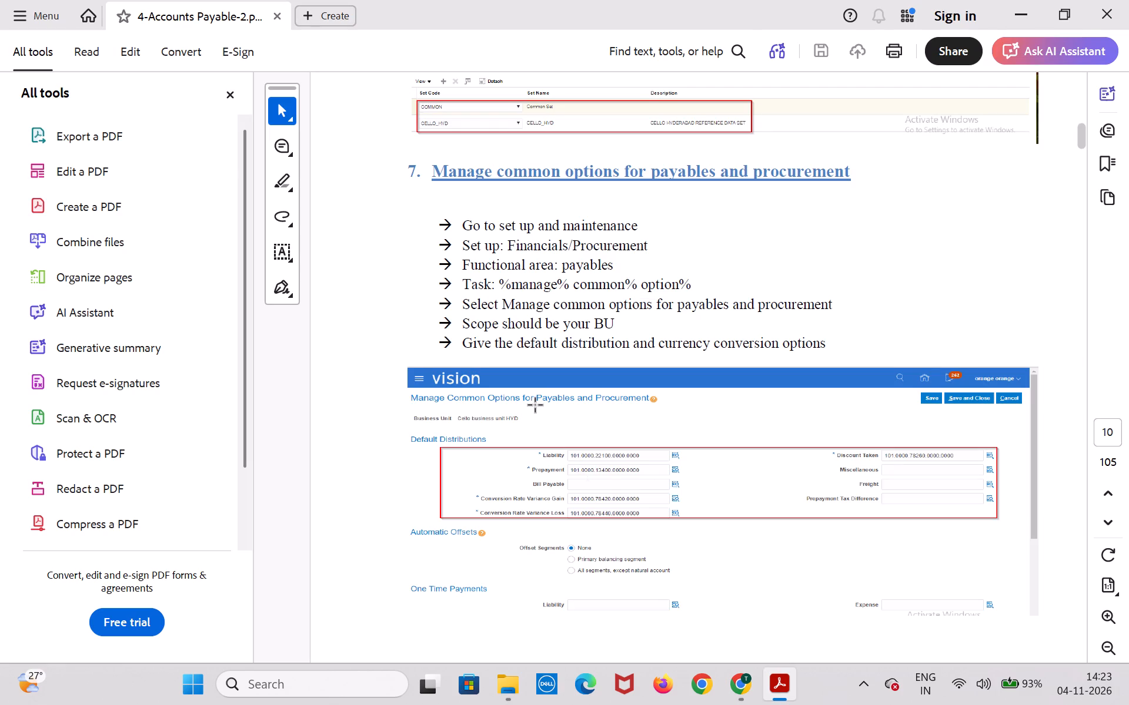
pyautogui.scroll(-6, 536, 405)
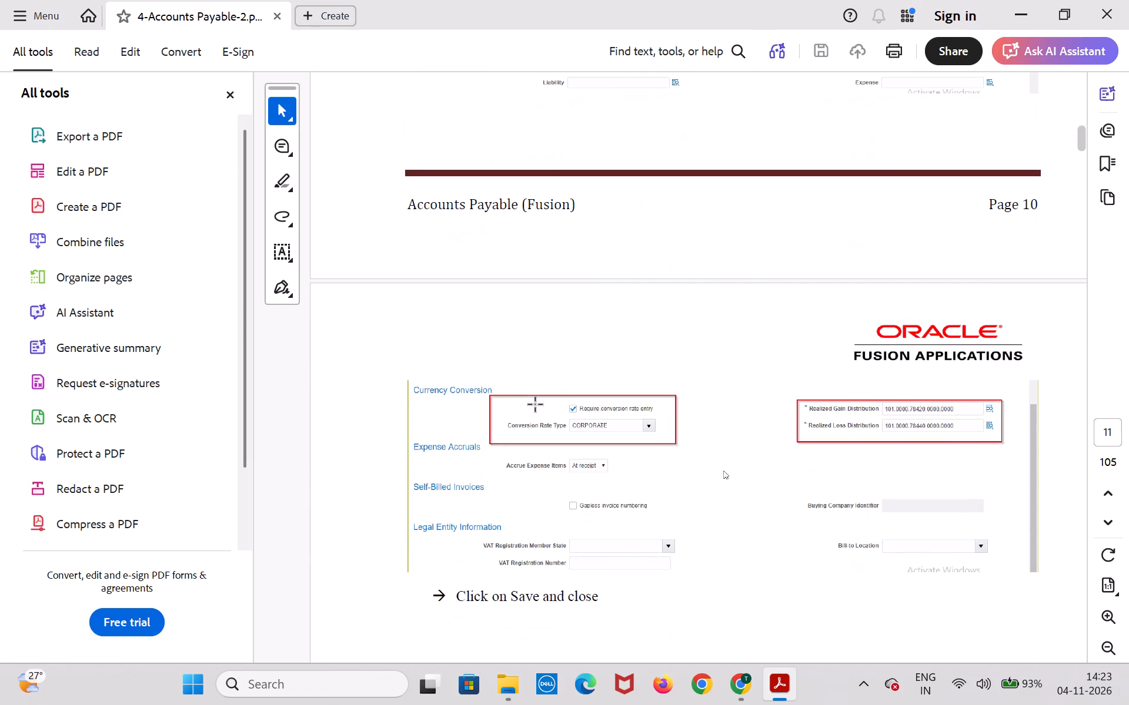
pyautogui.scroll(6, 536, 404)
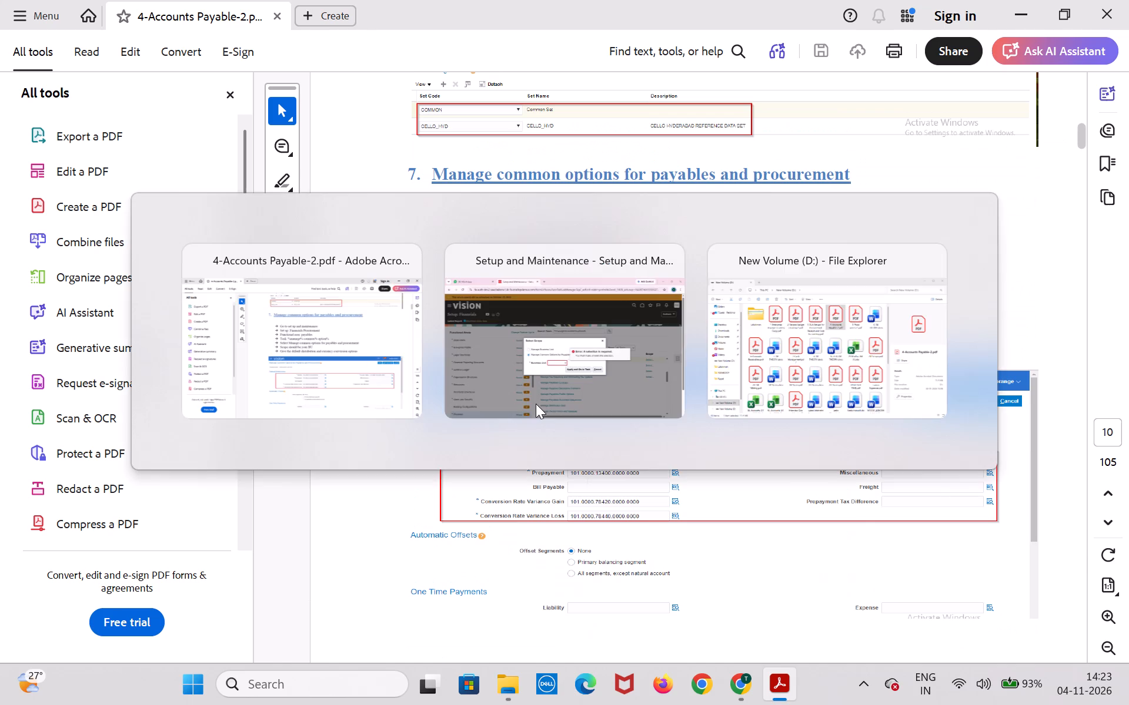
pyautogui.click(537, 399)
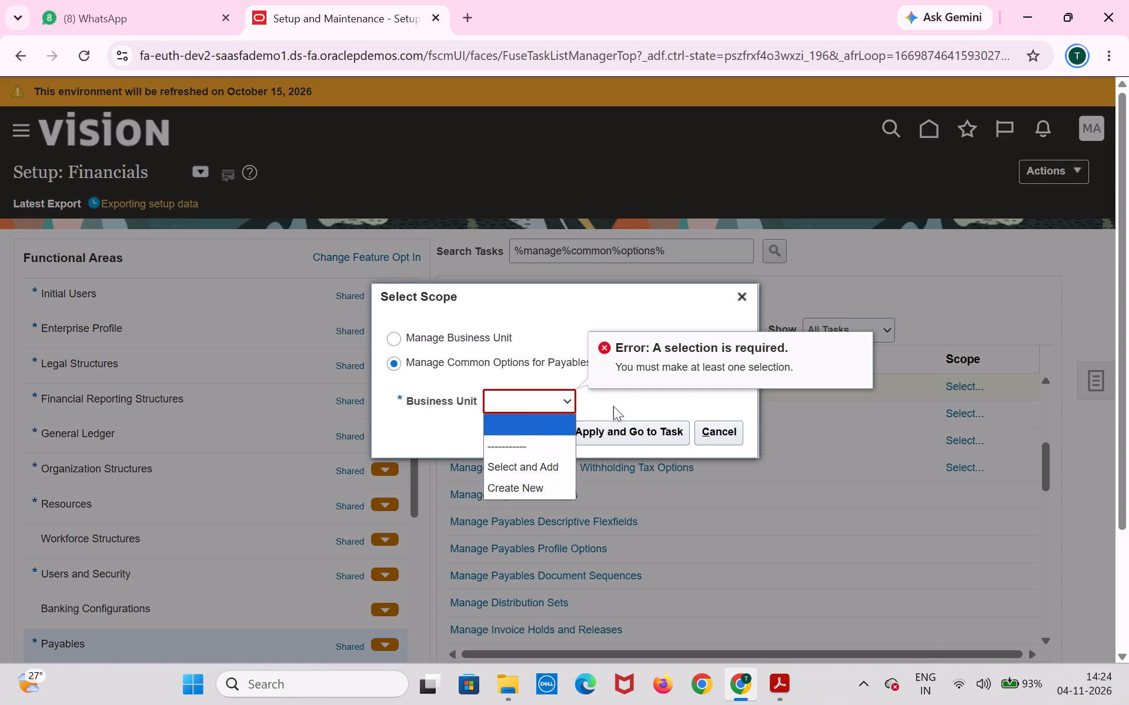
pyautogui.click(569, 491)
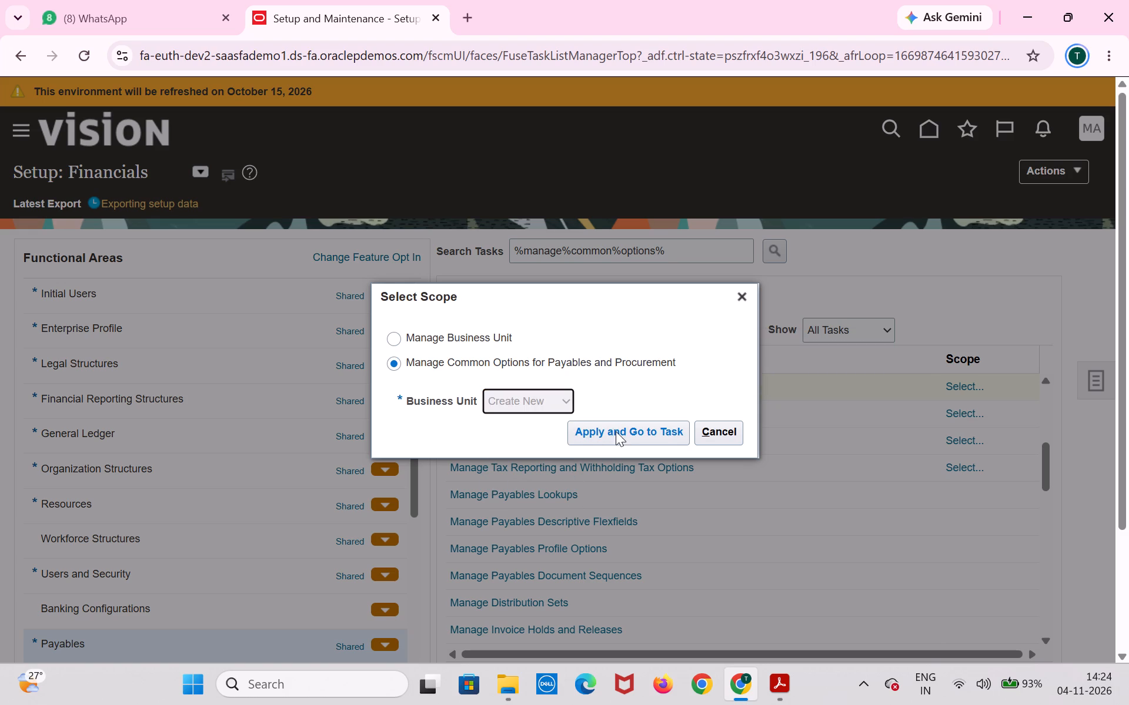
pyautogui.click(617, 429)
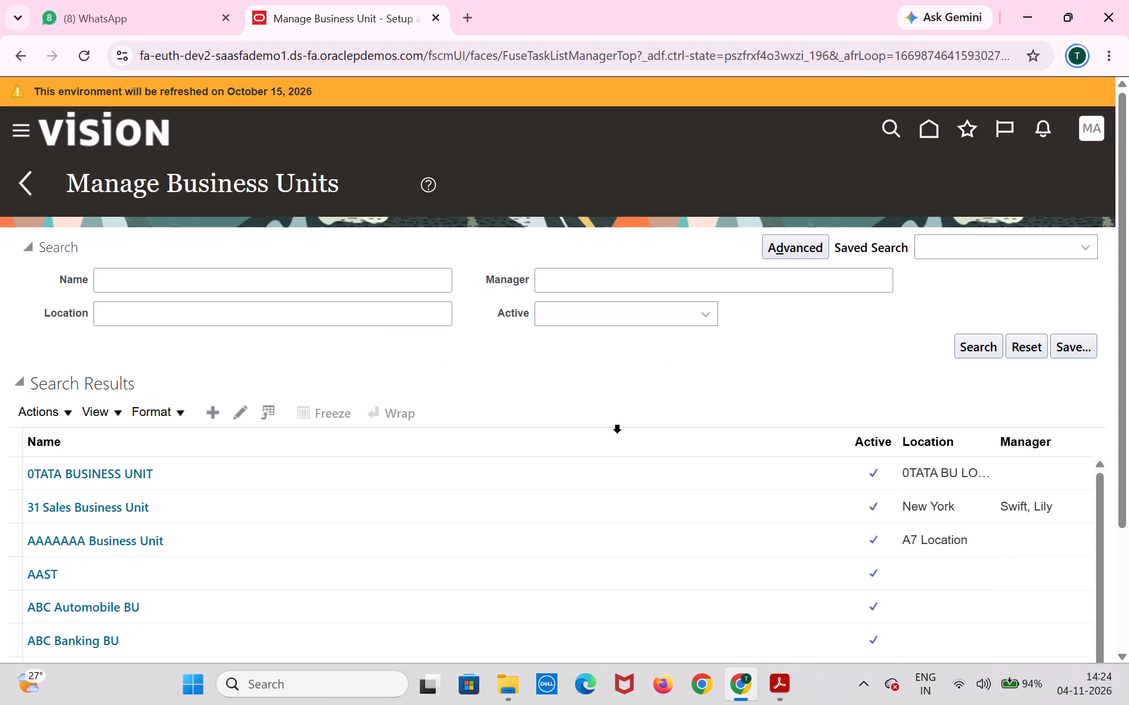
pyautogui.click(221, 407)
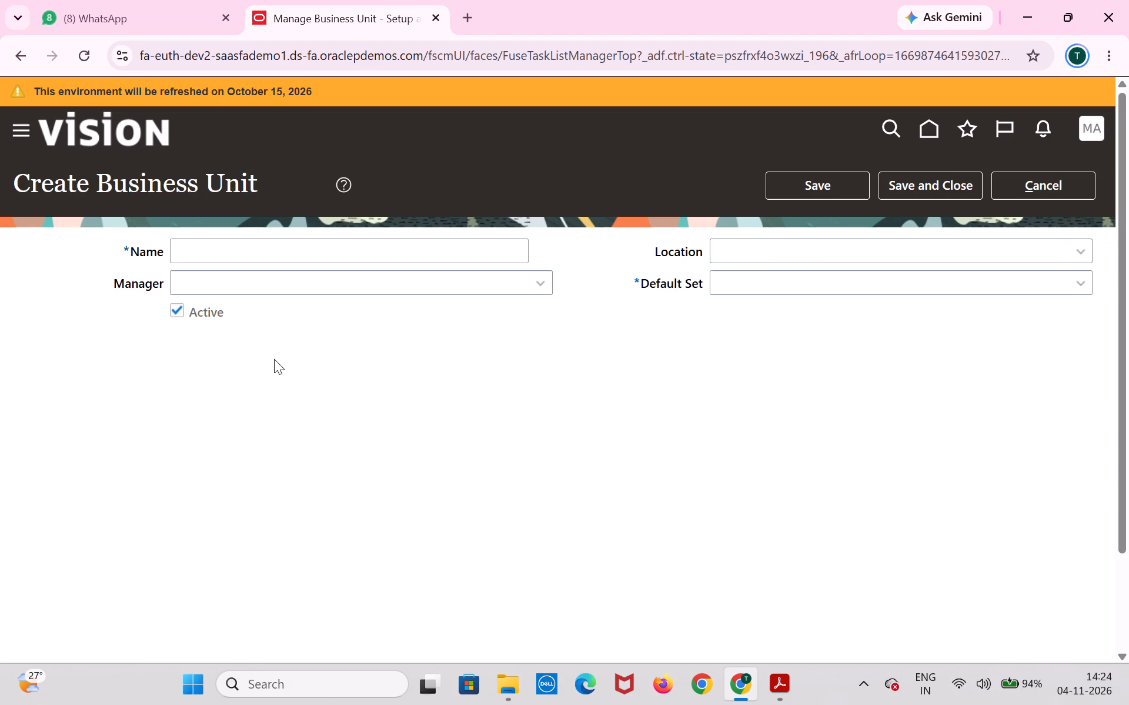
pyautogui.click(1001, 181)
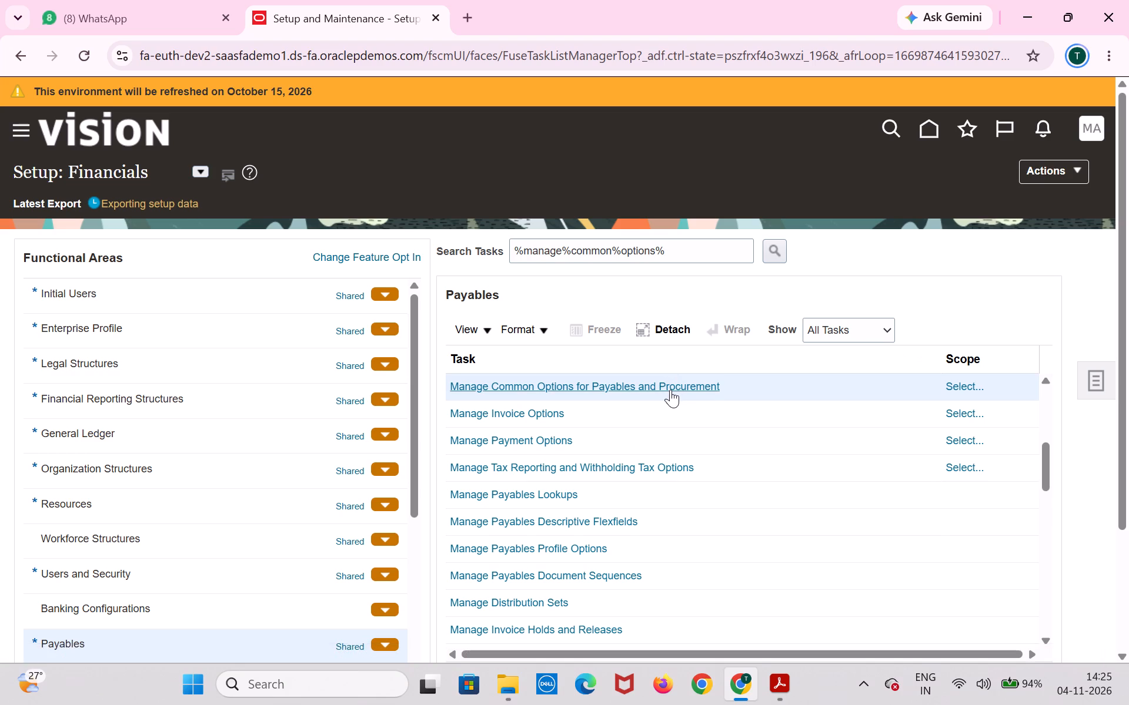
# Open Manage Common Options for Payables and Procurement and apply Select and Add as the Business Unit scope.
pyautogui.click(670, 390)
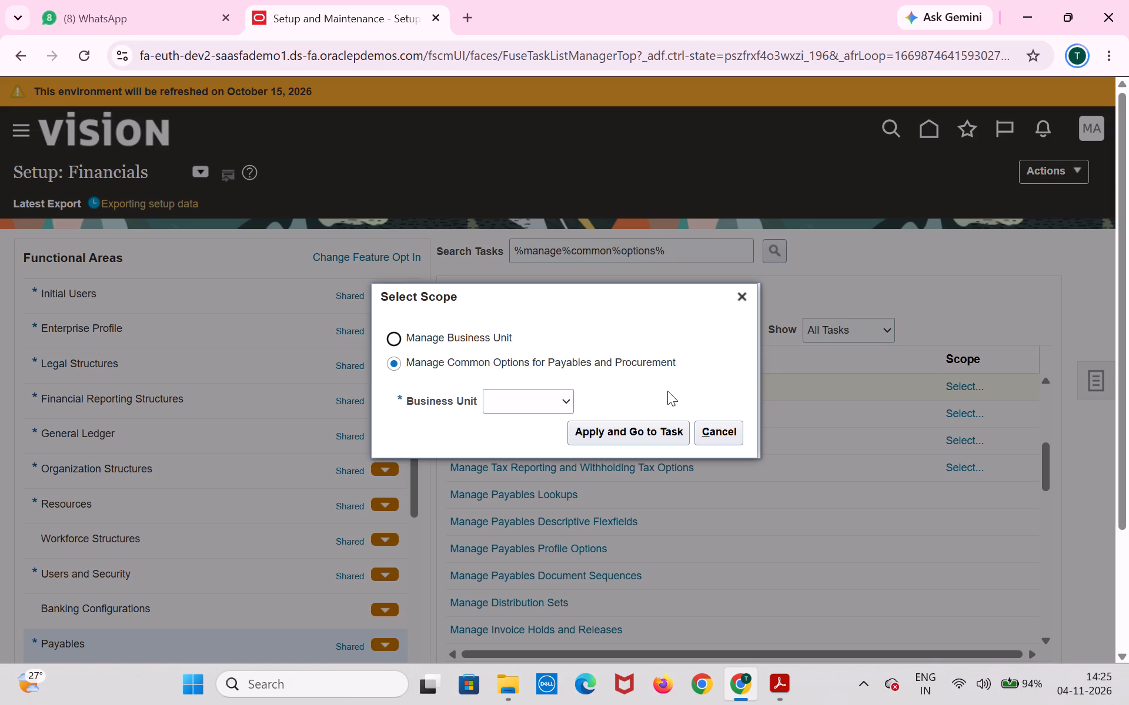
pyautogui.click(513, 405)
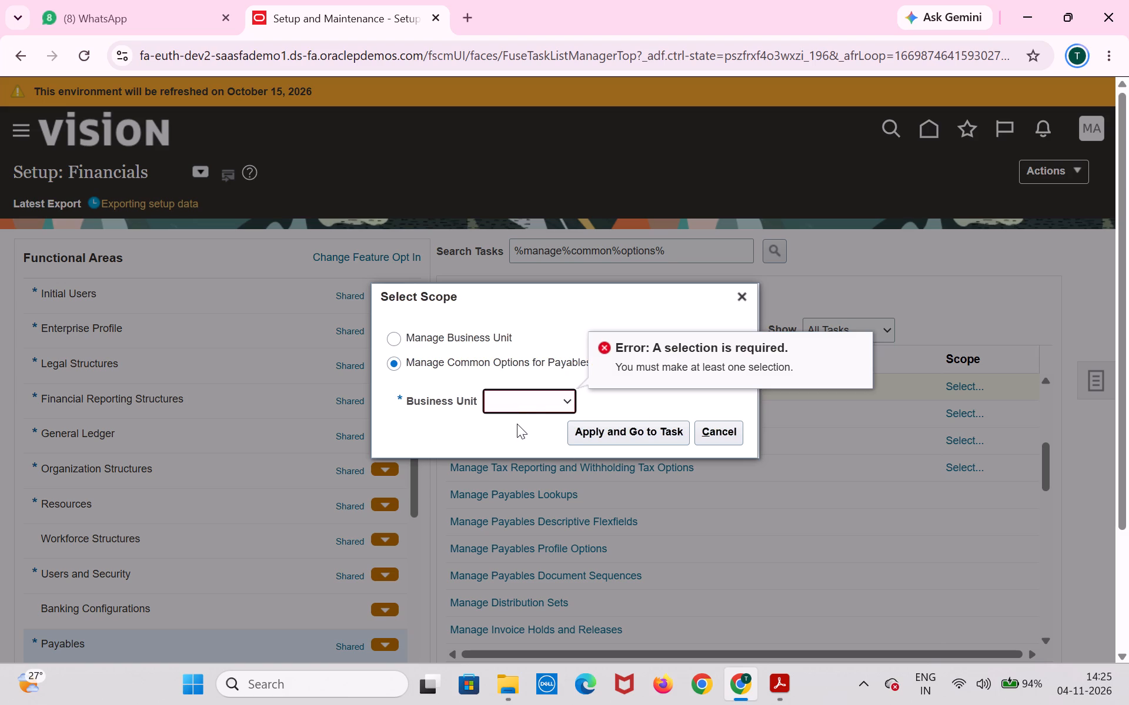
pyautogui.click(532, 409)
pyautogui.click(540, 462)
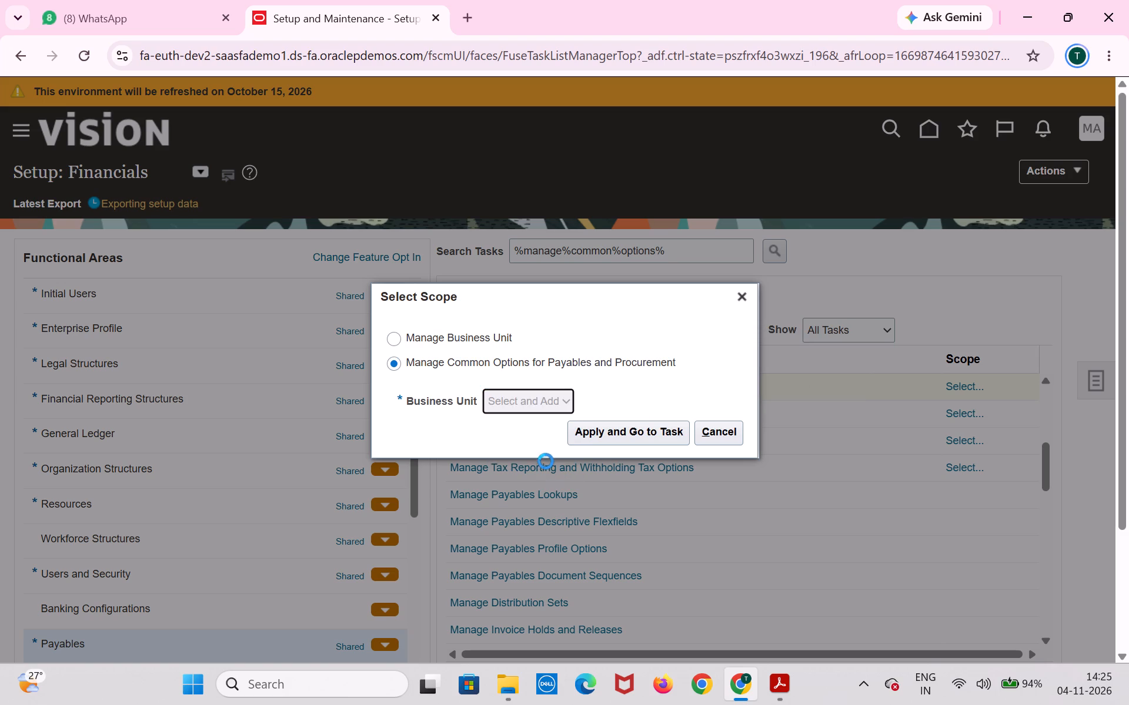
pyautogui.click(641, 427)
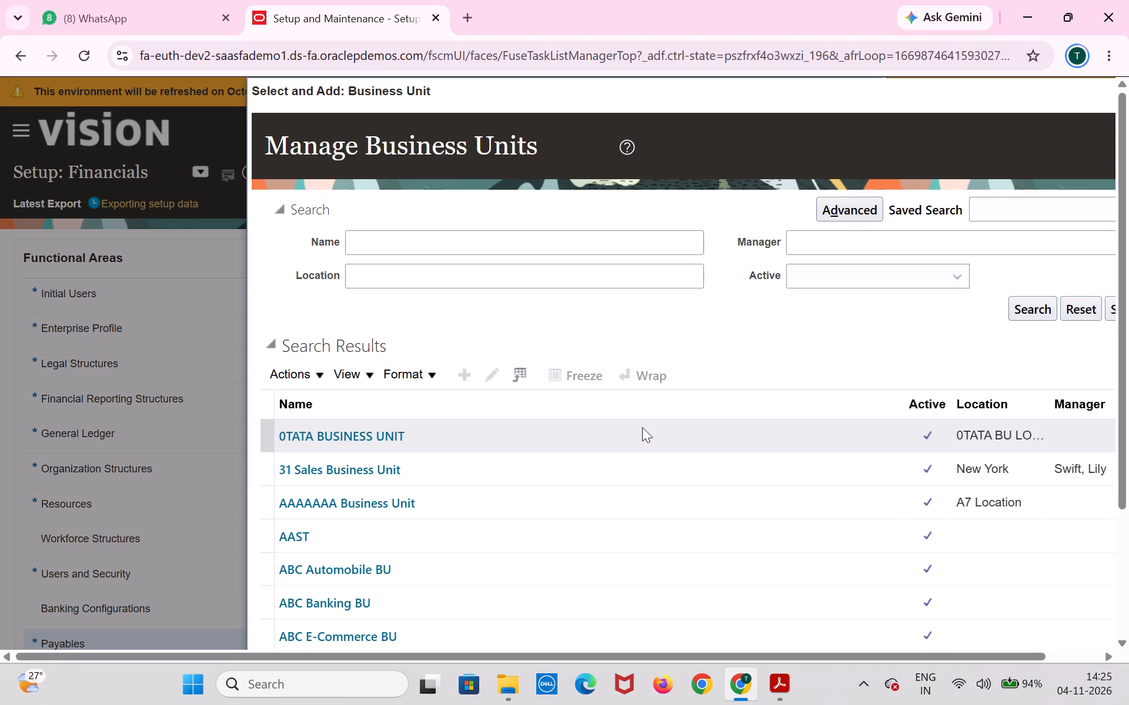
# Search business units by the name Tata, select Tata business unit, and save it as the task scope.
pyautogui.click(600, 241)
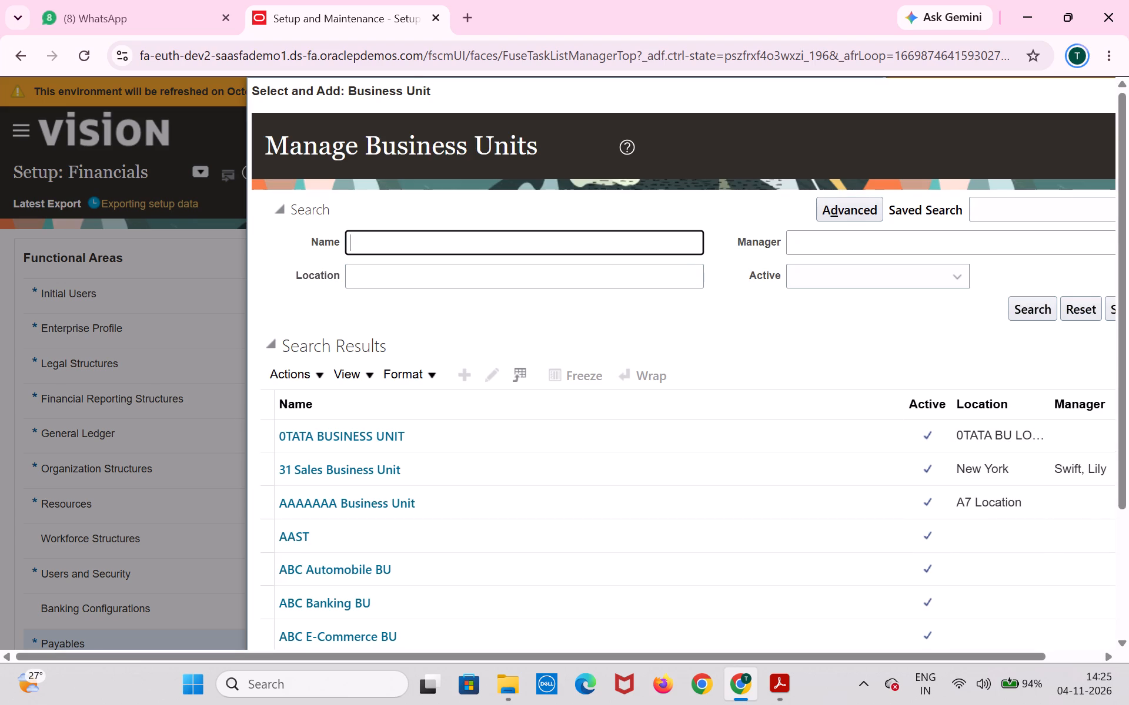
pyautogui.write('Tata')
pyautogui.press('Return')
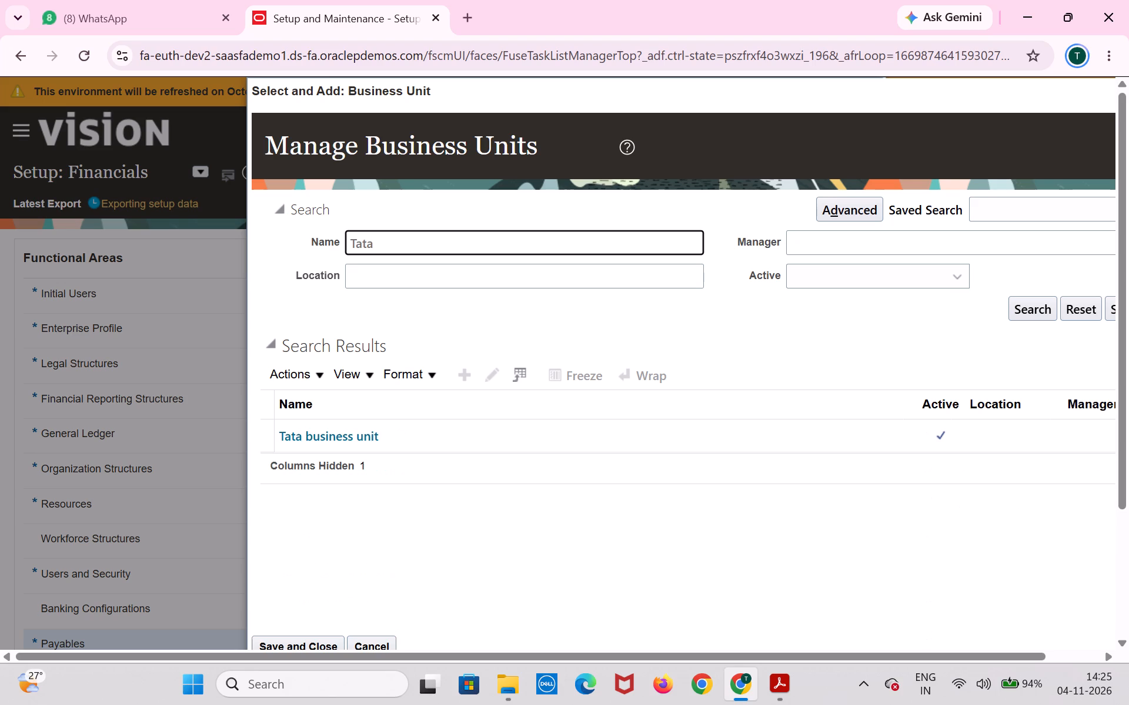
pyautogui.click(556, 426)
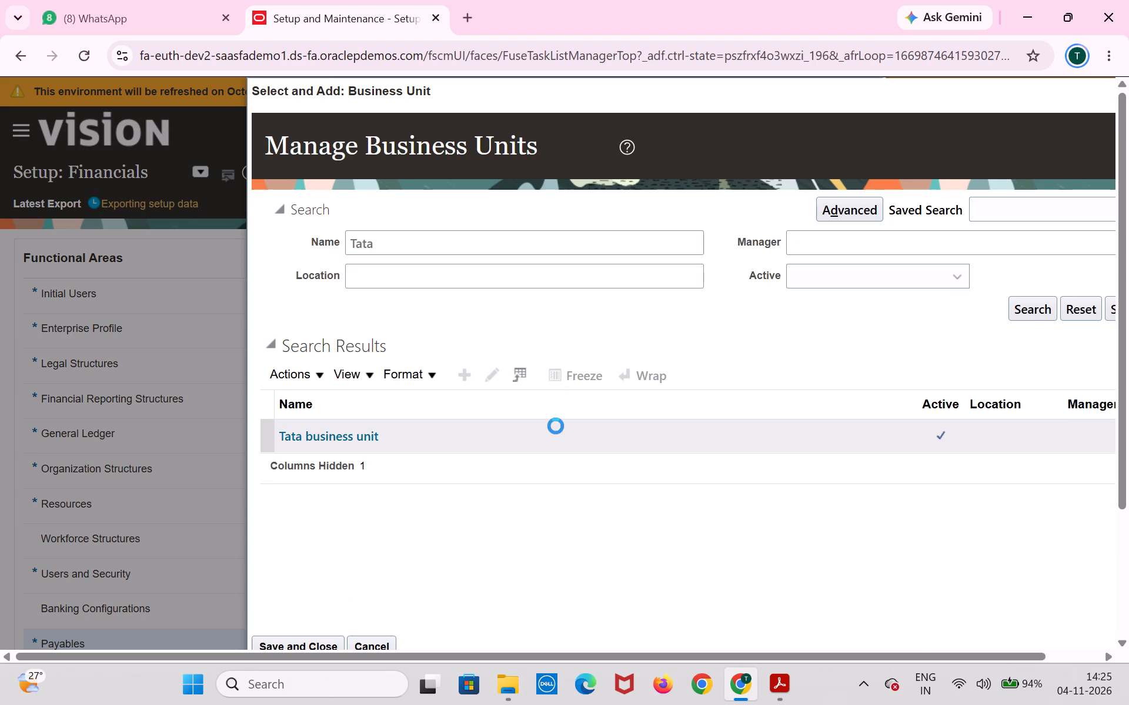
pyautogui.scroll(-2, 554, 430)
pyautogui.scroll(-2, 335, 515)
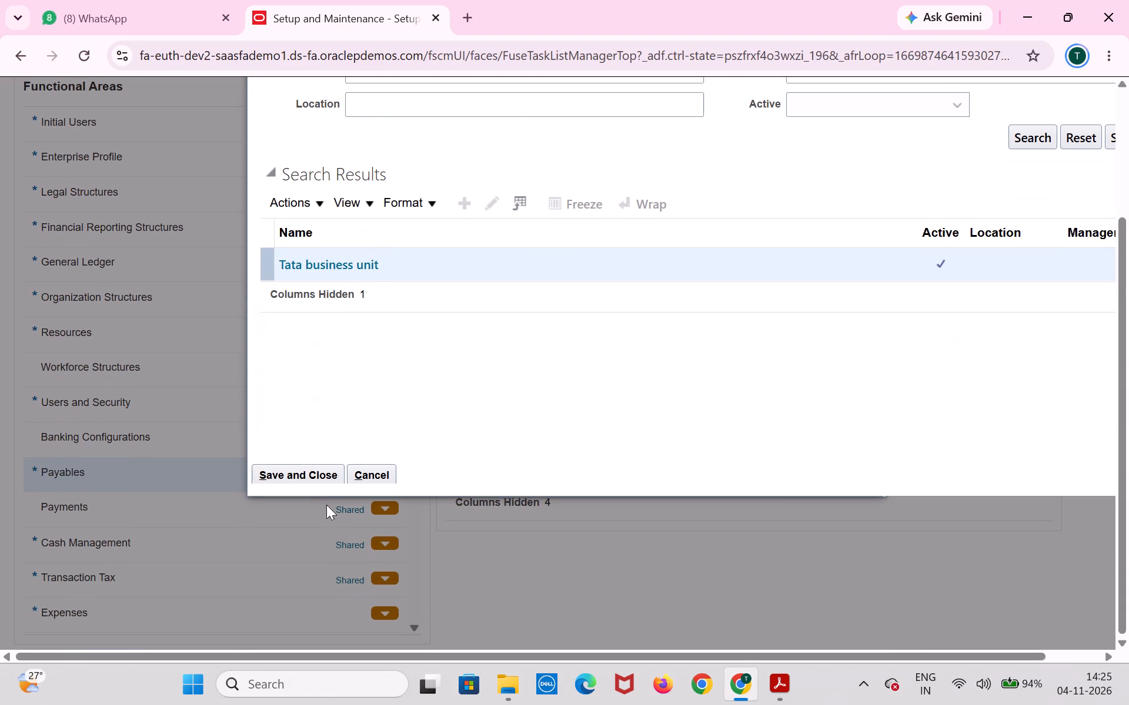
pyautogui.click(319, 478)
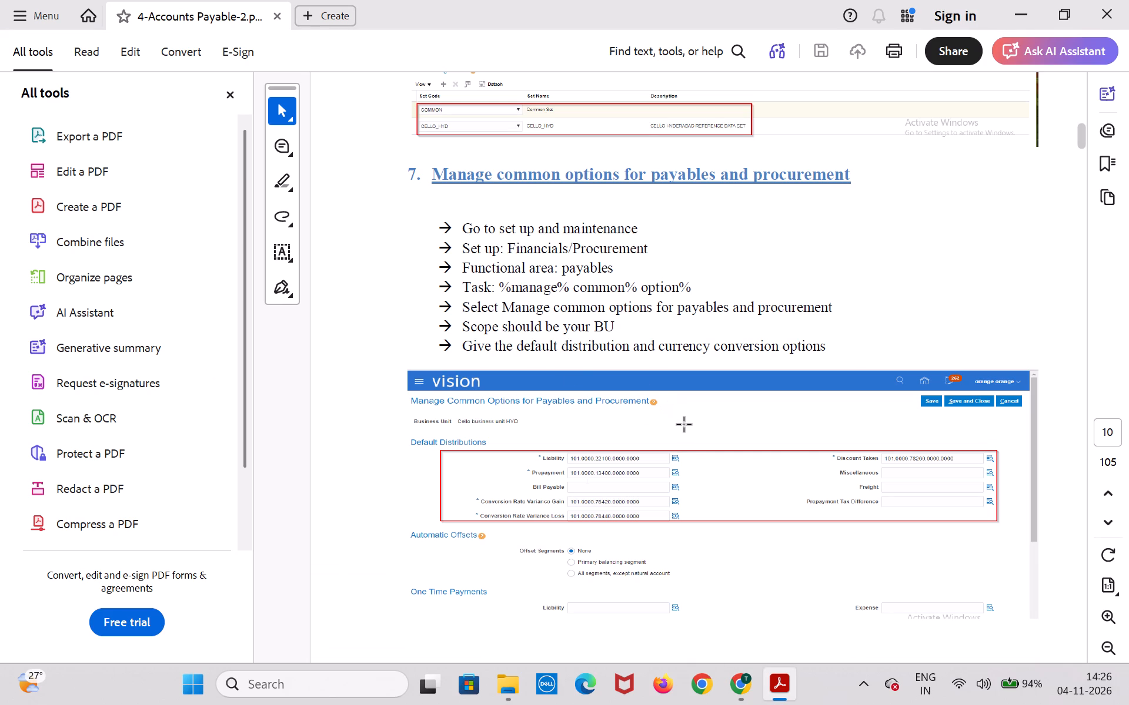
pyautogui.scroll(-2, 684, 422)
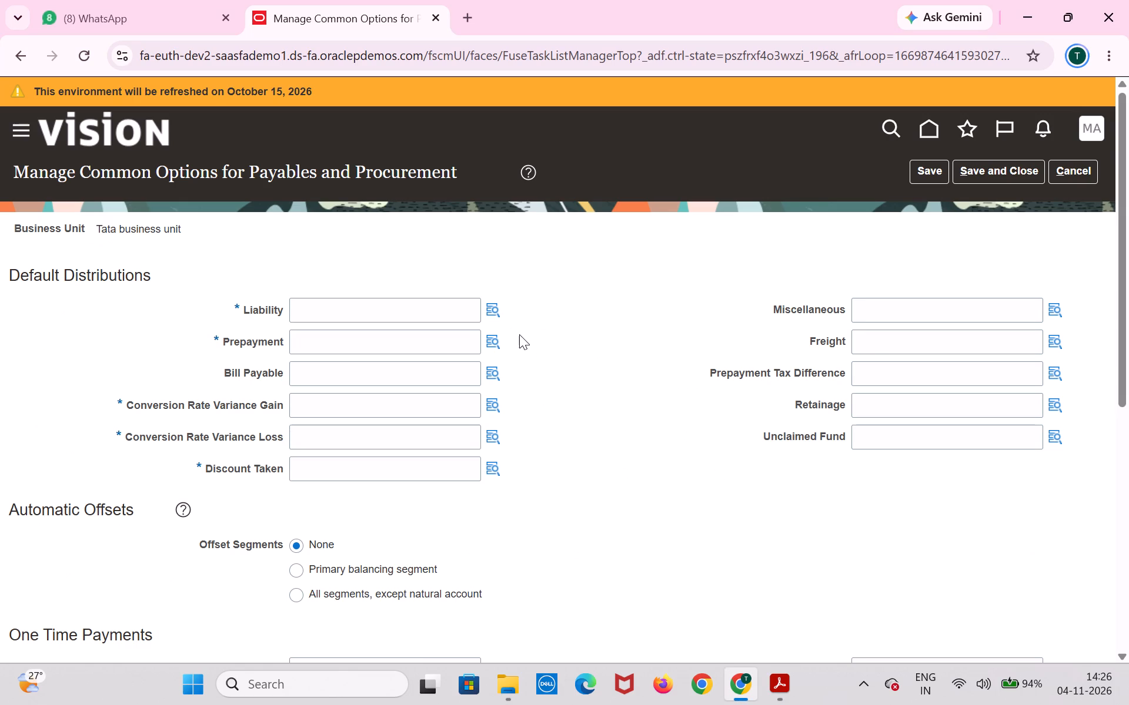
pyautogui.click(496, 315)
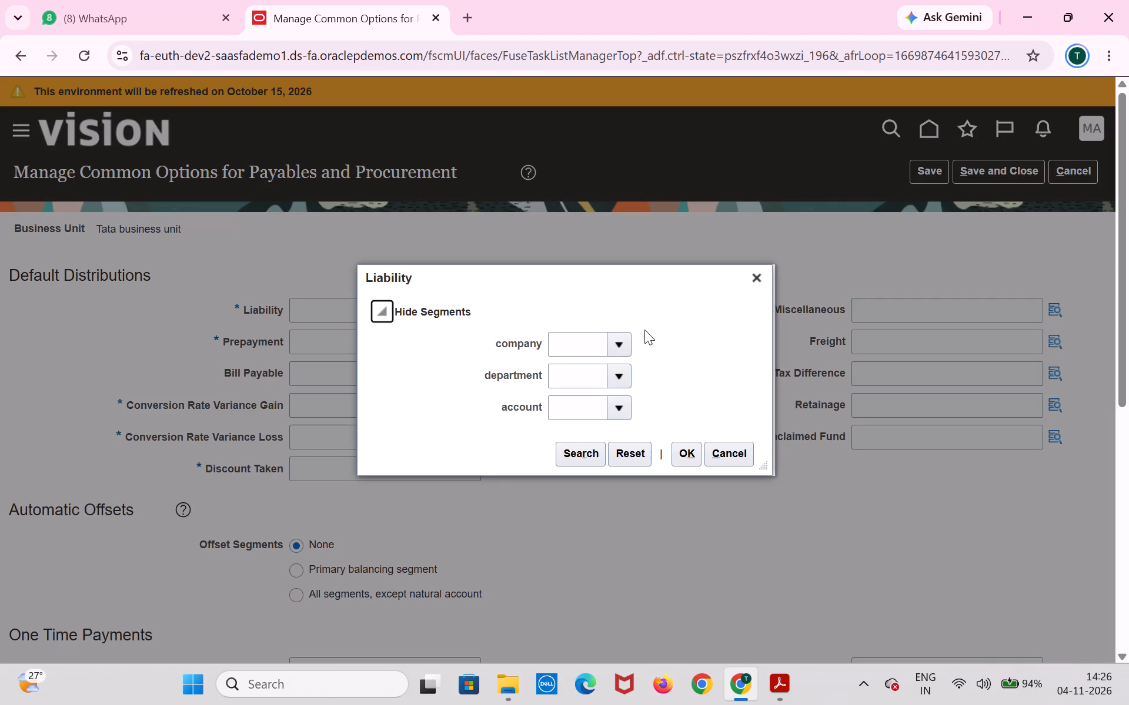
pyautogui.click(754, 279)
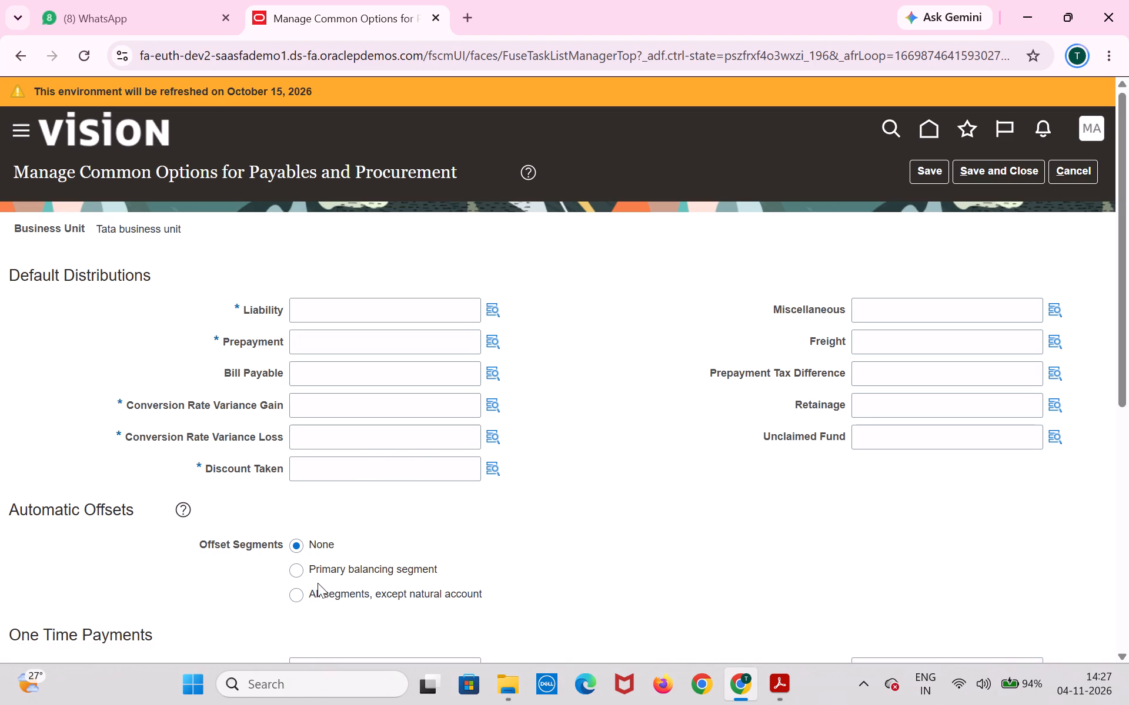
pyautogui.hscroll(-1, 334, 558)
# For the Liability default distribution, set the company segment to 105 (india) and open the department and account segment choices.
pyautogui.click(500, 311)
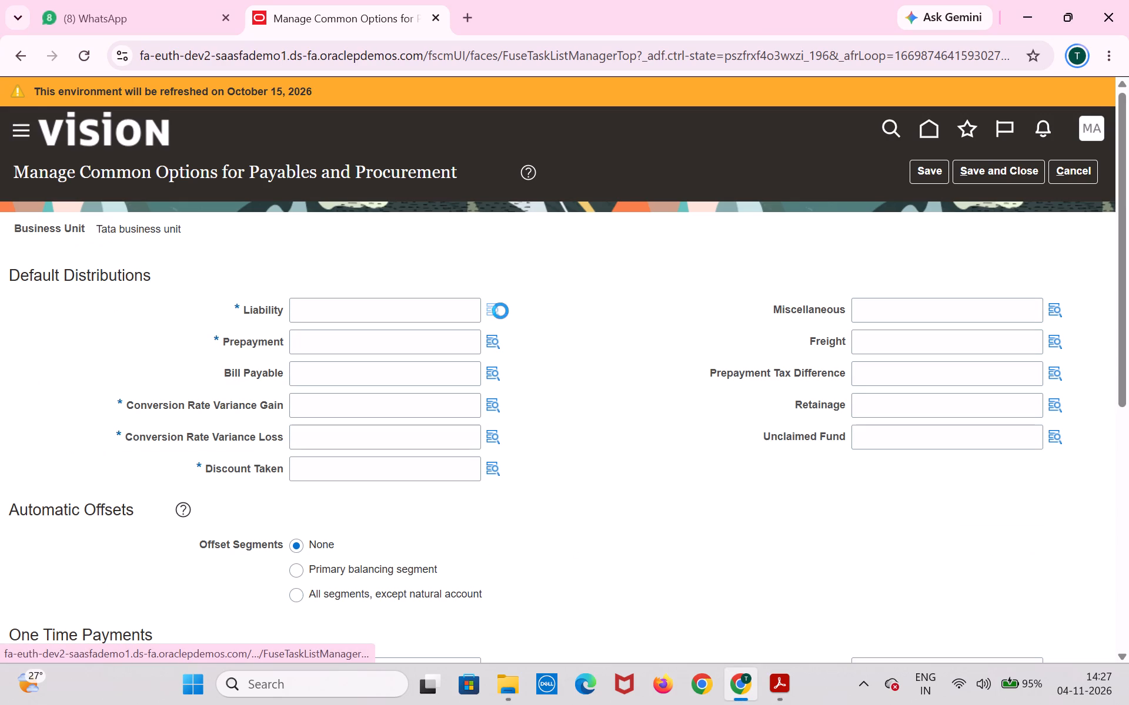
pyautogui.click(617, 347)
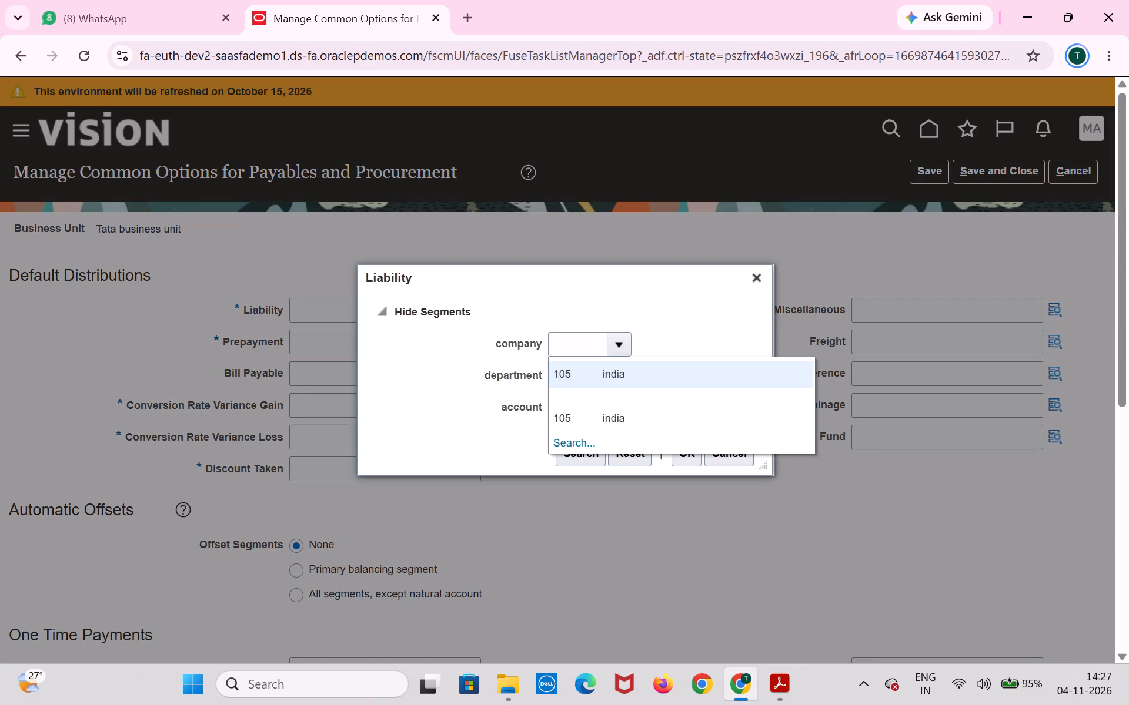
pyautogui.click(607, 376)
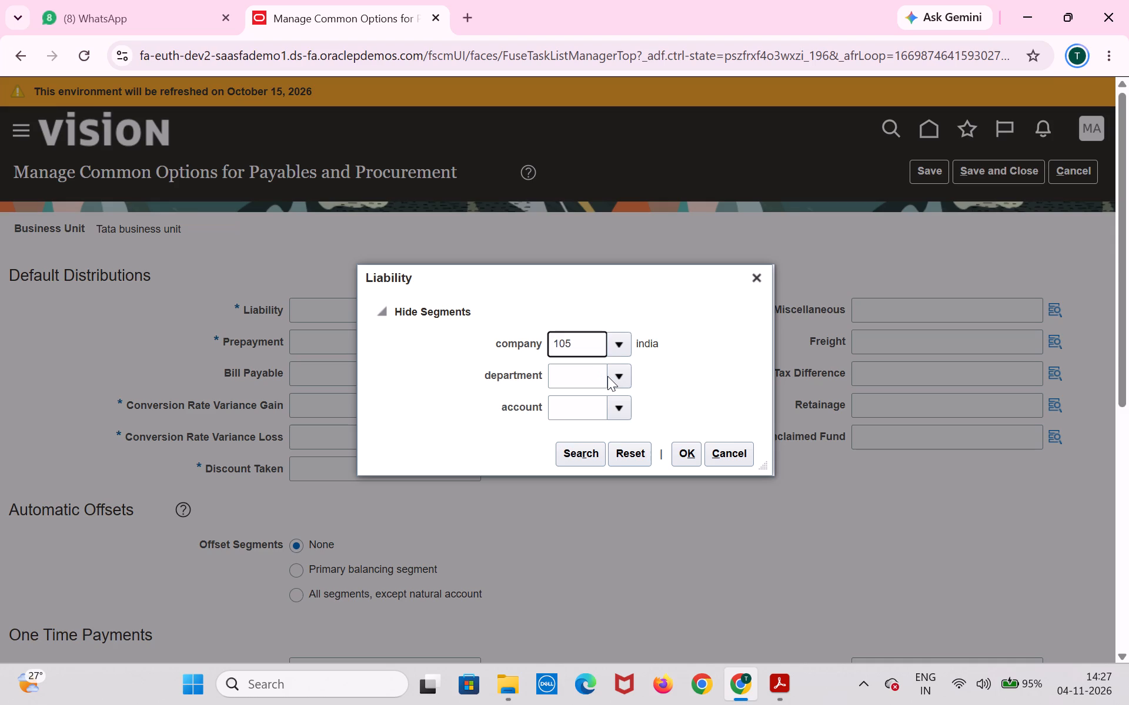
pyautogui.hotkey('ctrl', '=')
pyautogui.hotkey('ctrl', '=')
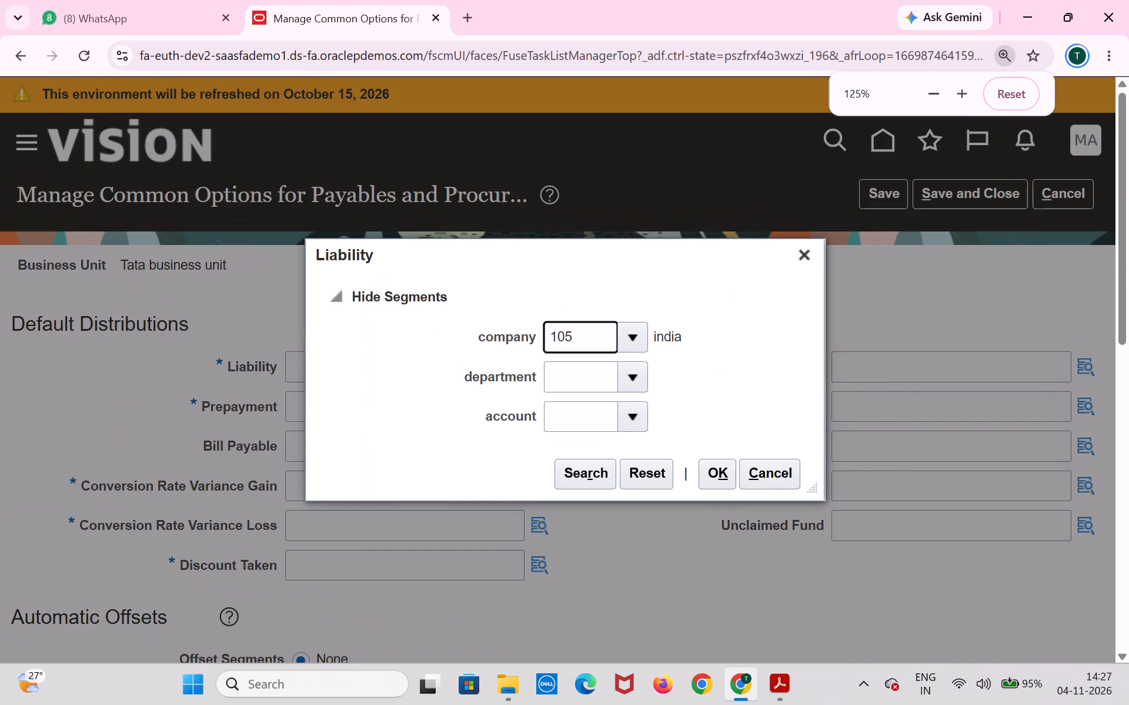
pyautogui.click(637, 376)
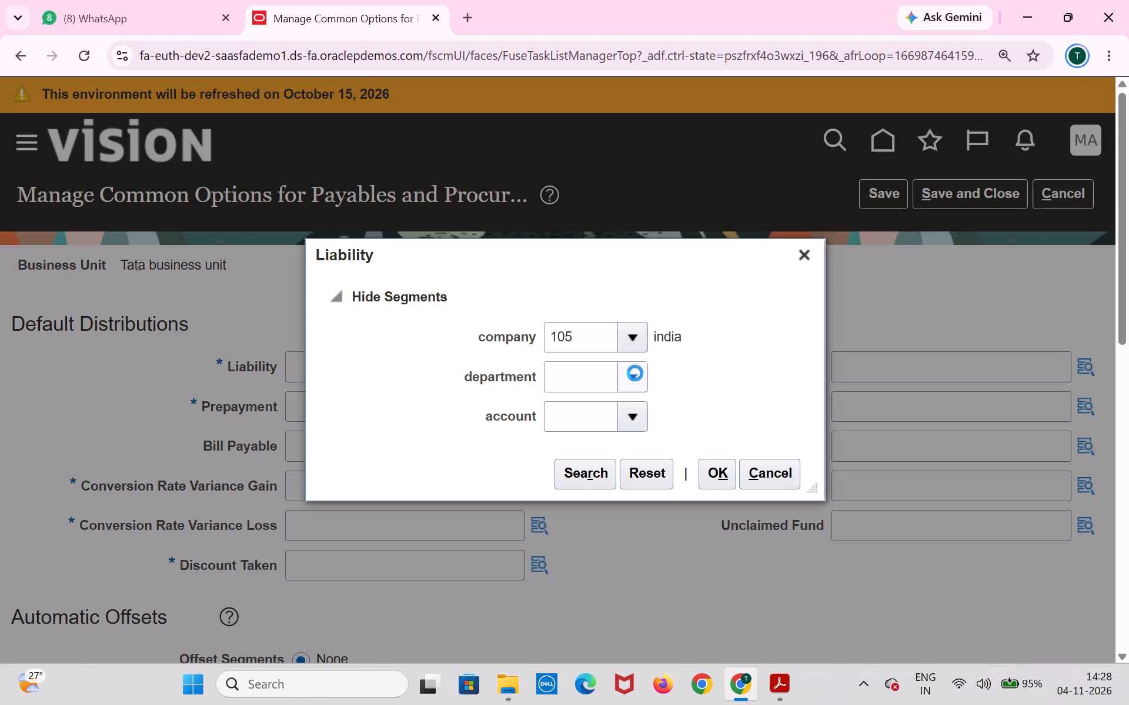
pyautogui.click(636, 430)
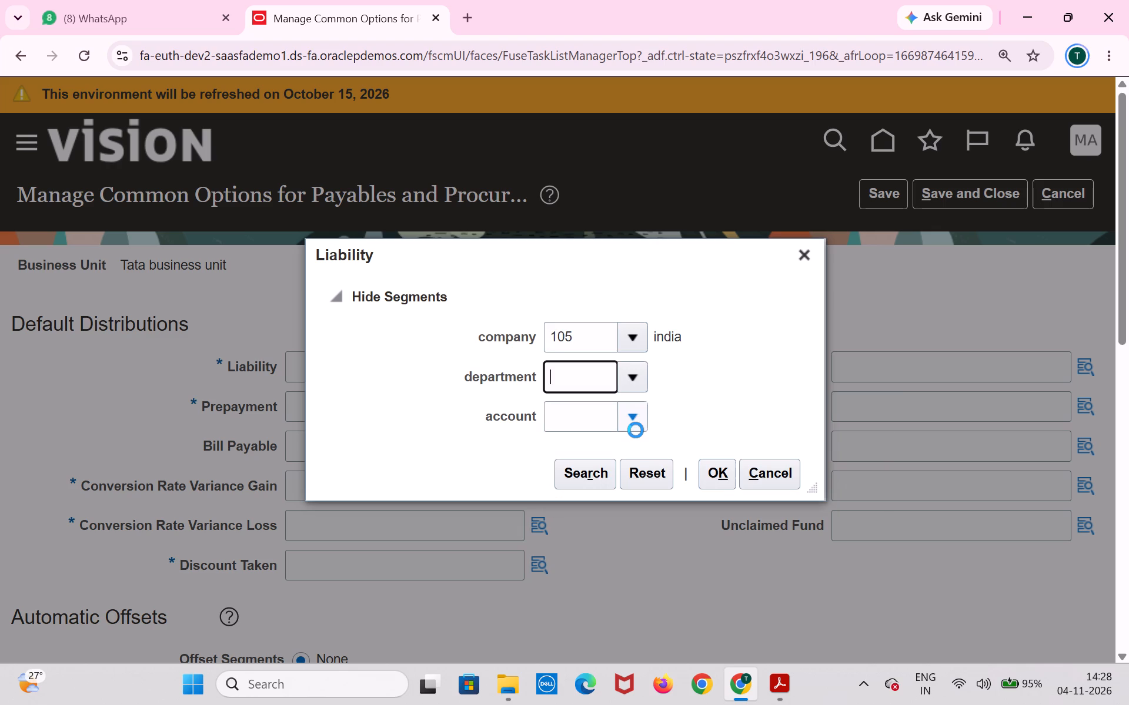
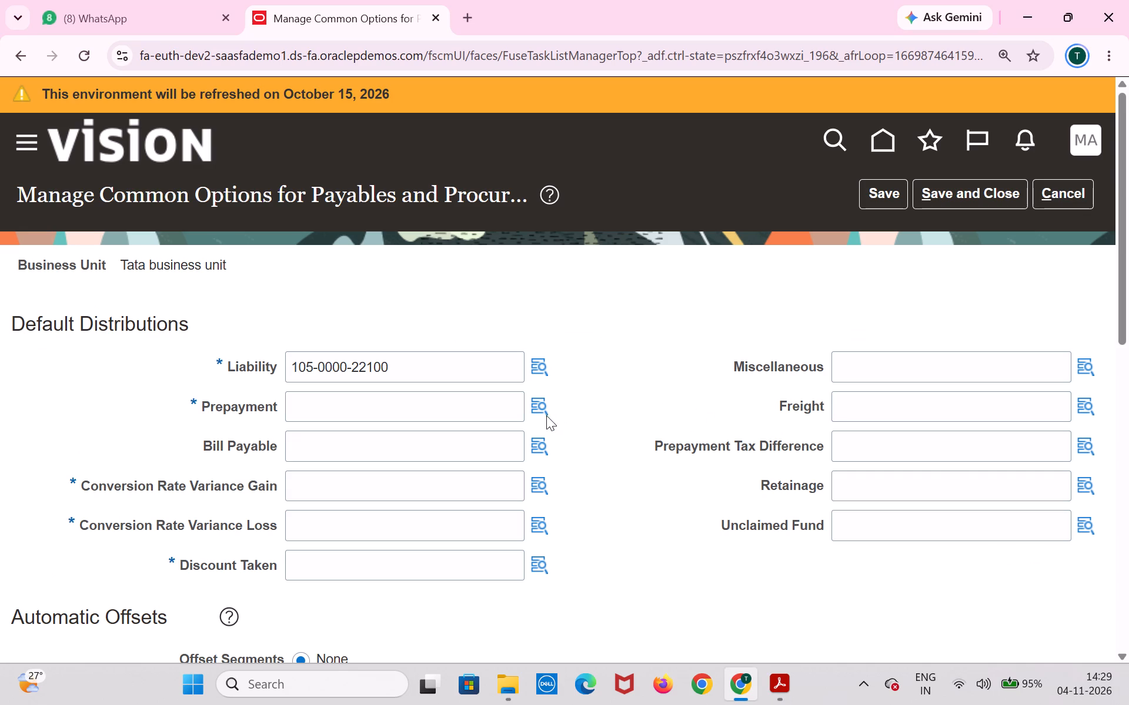
# For the Prepayment default distribution, set the company segment to 105 (india) and the department segment to 0000 (default).
pyautogui.click(532, 402)
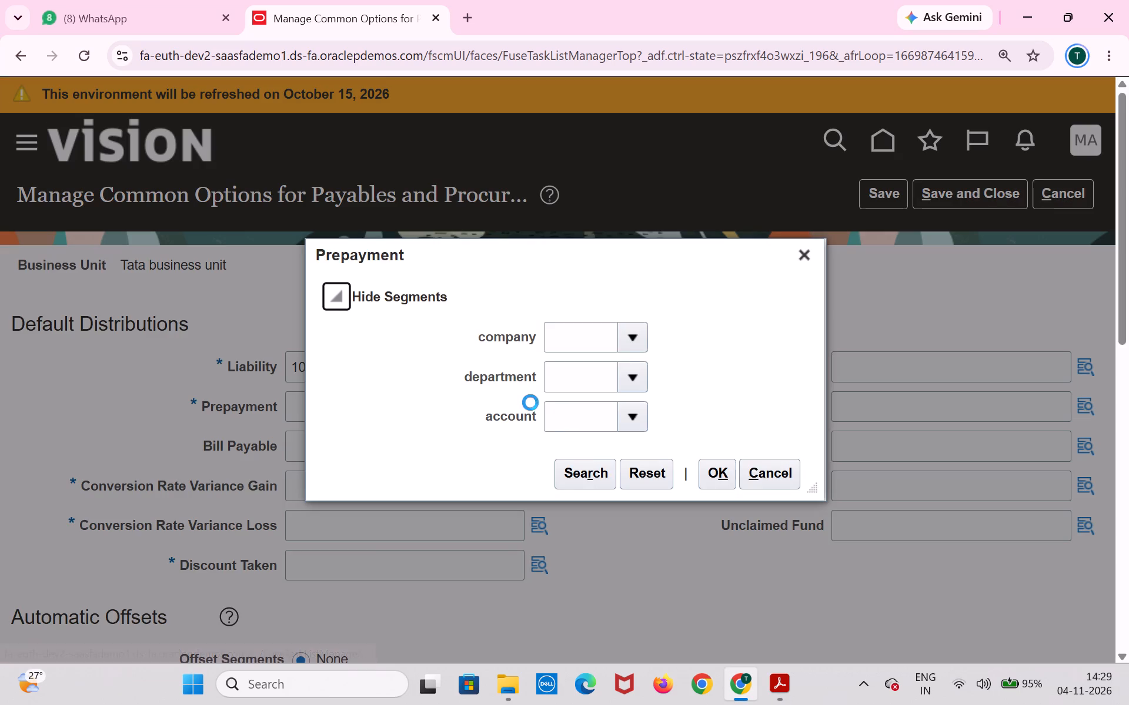
pyautogui.click(684, 345)
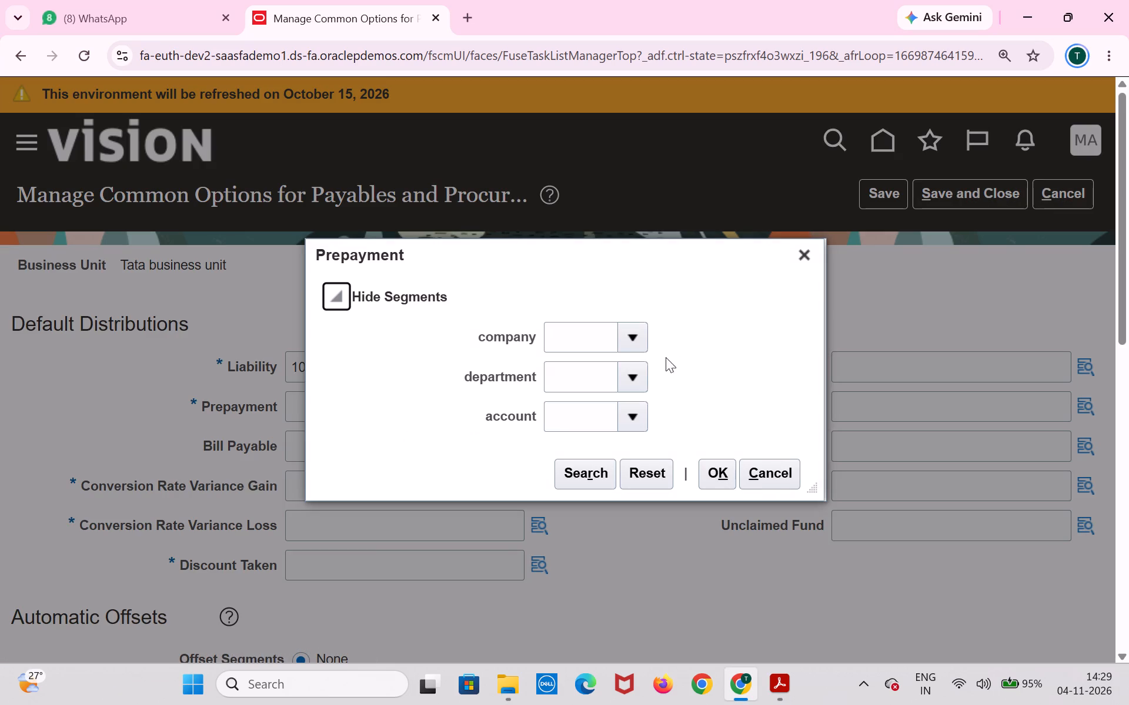
pyautogui.click(638, 341)
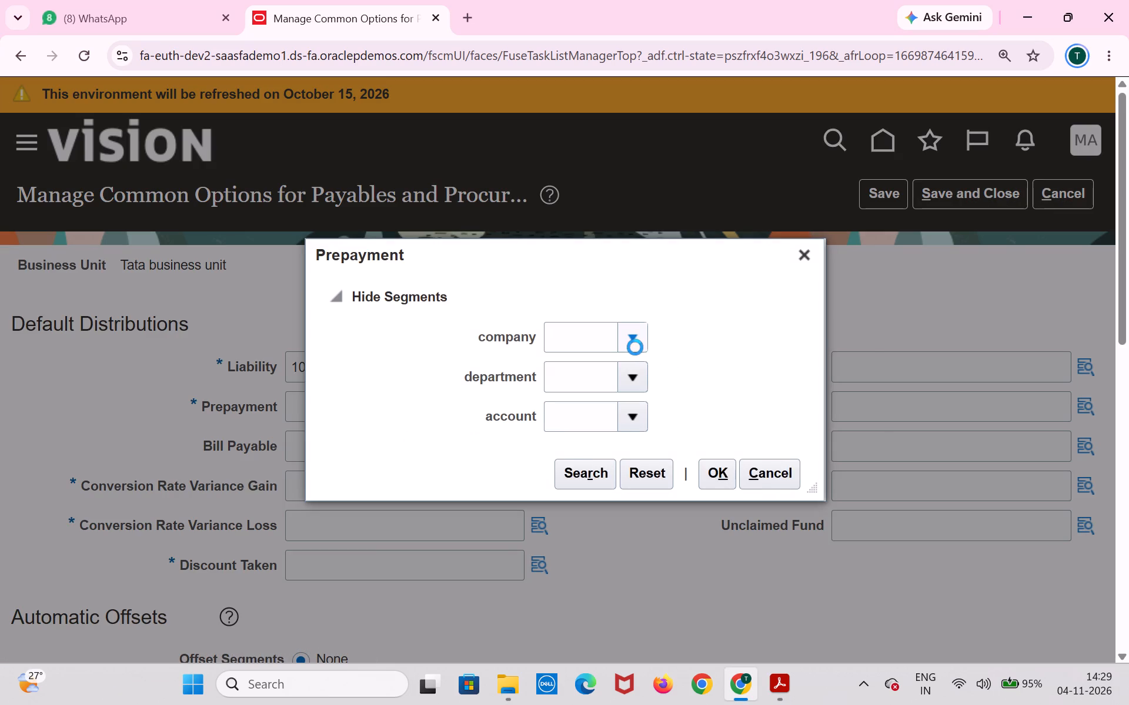
pyautogui.click(633, 374)
pyautogui.click(634, 378)
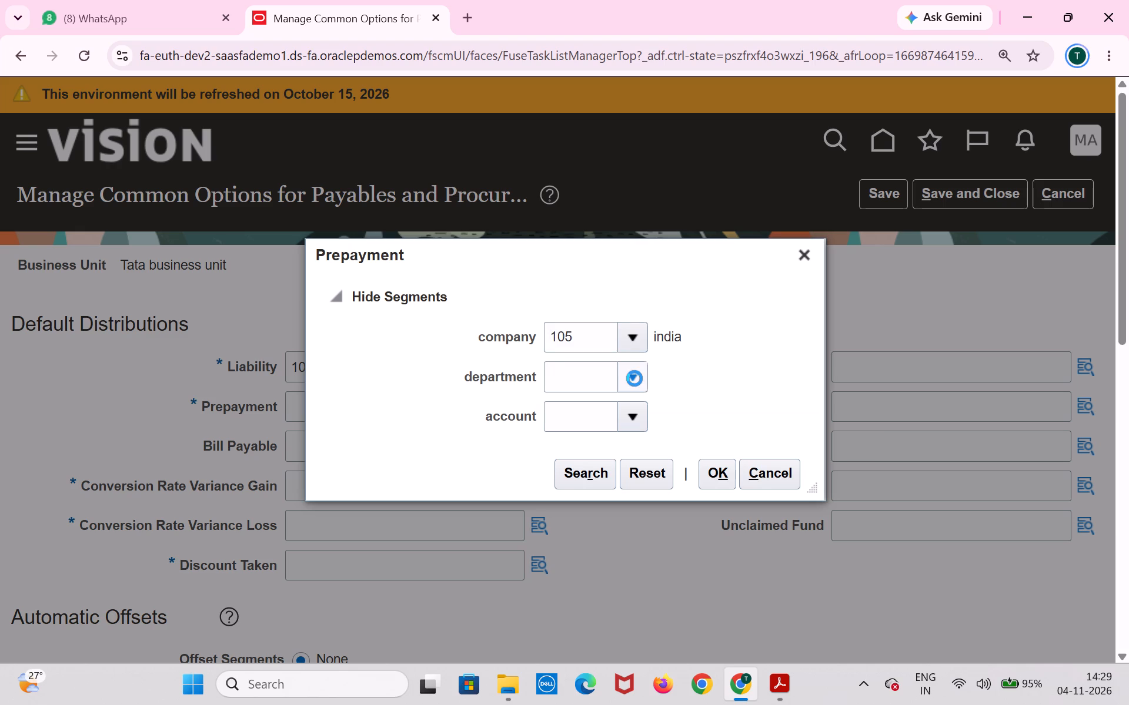
pyautogui.click(642, 418)
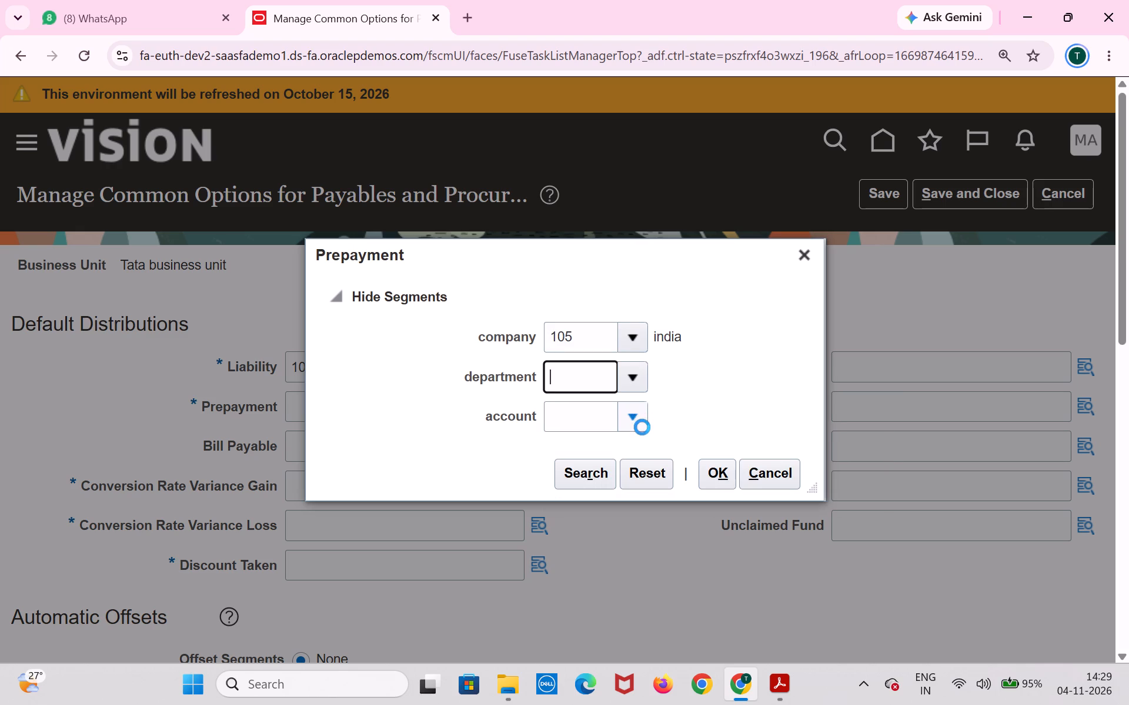
# Set the Prepayment account segment to 13400 and apply the distribution.
pyautogui.click(636, 419)
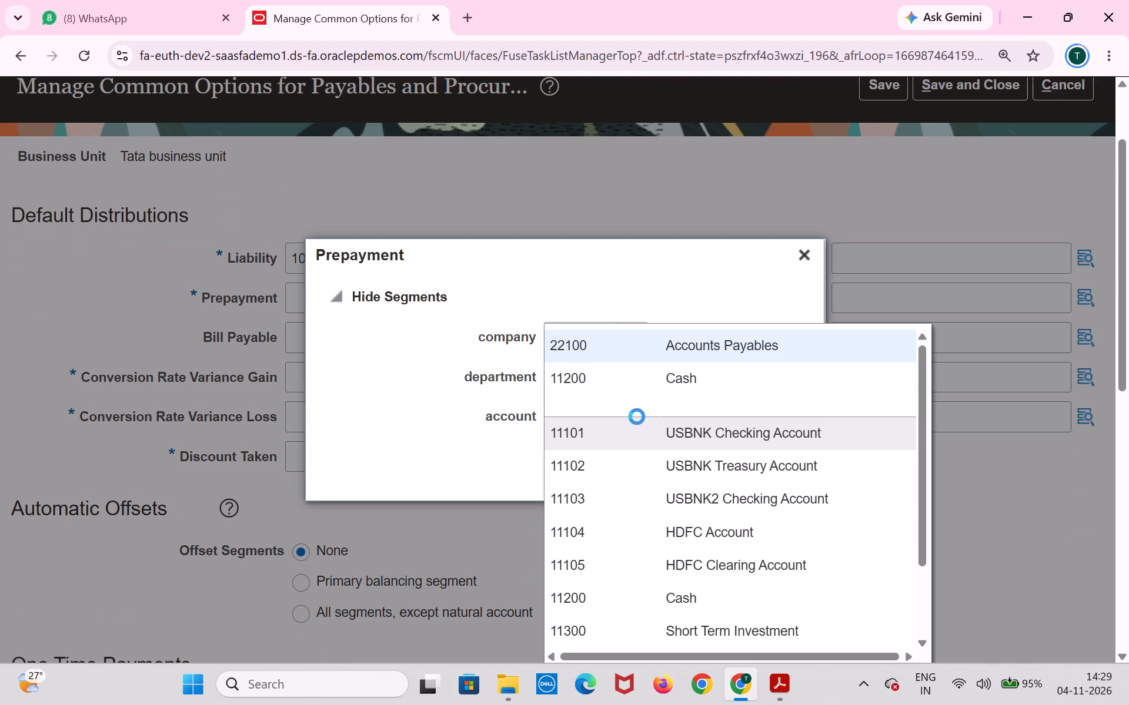
pyautogui.scroll(-2, 660, 481)
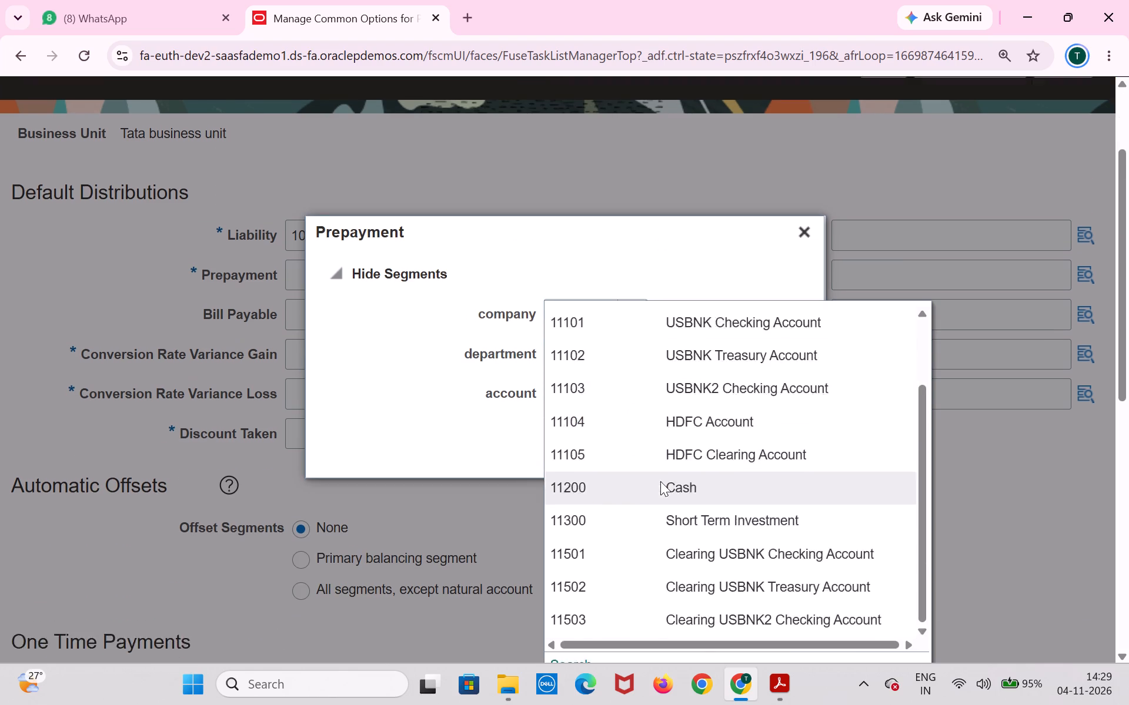
pyautogui.scroll(-3, 660, 481)
pyautogui.scroll(4, 662, 474)
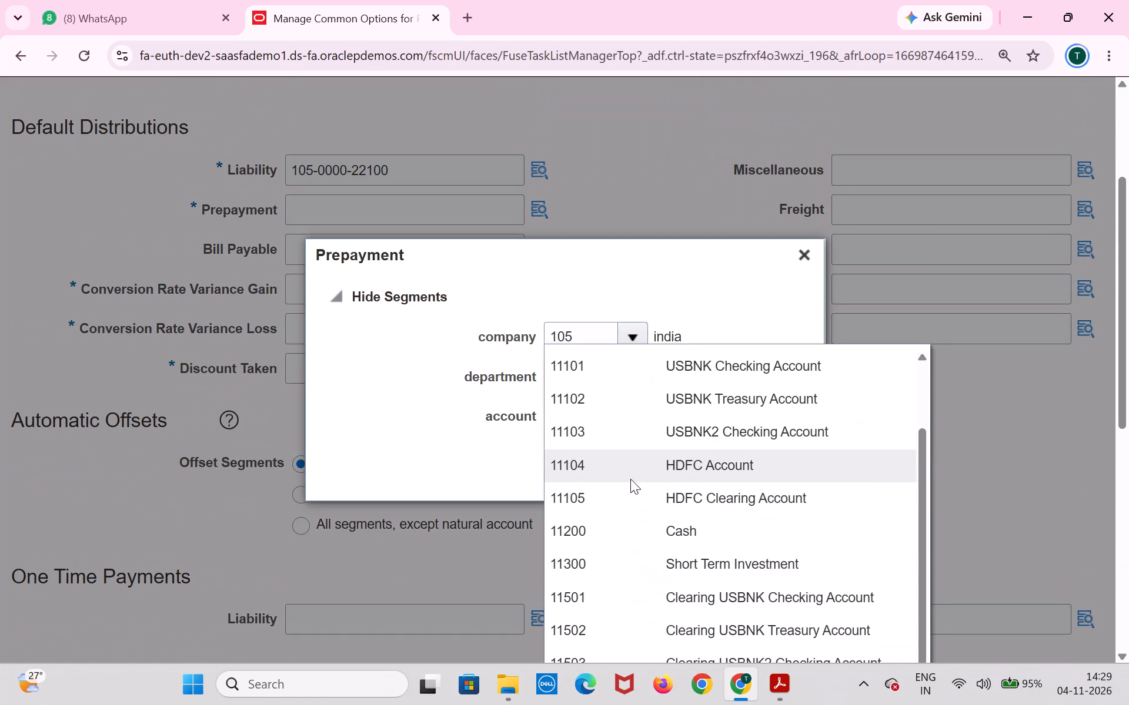
pyautogui.moveTo(508, 456); pyautogui.dragTo(517, 460)
pyautogui.click(591, 418)
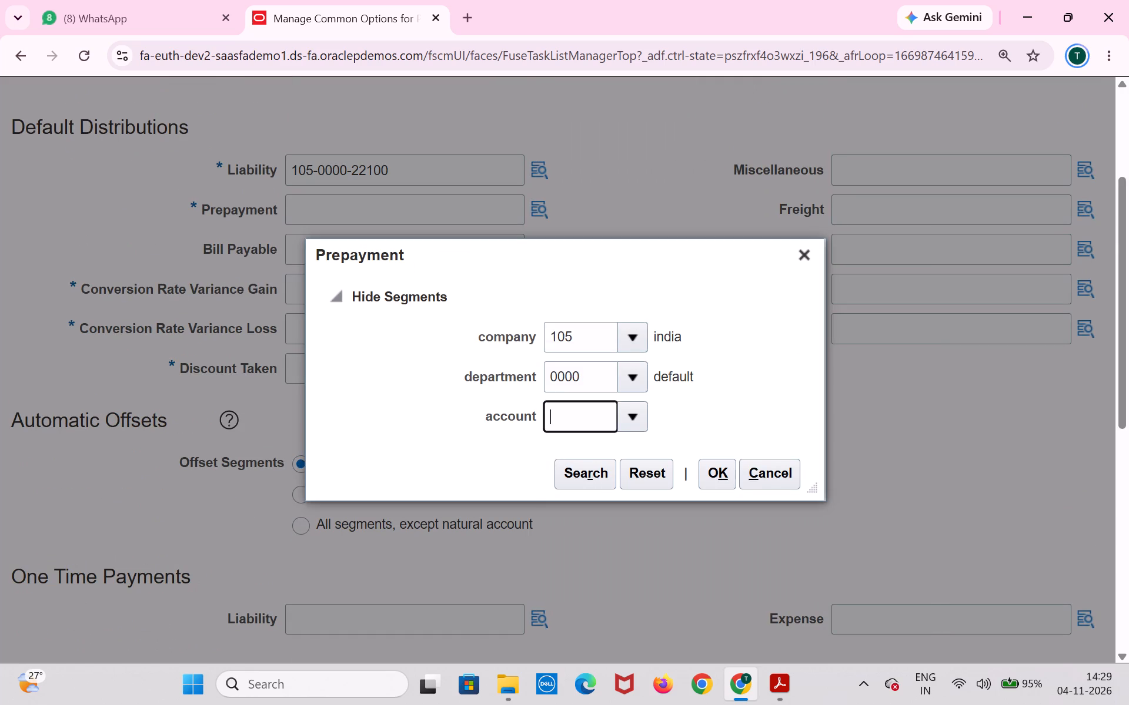
pyautogui.press('1')
pyautogui.press('3')
pyautogui.press('4')
pyautogui.press('0')
pyautogui.press('0')
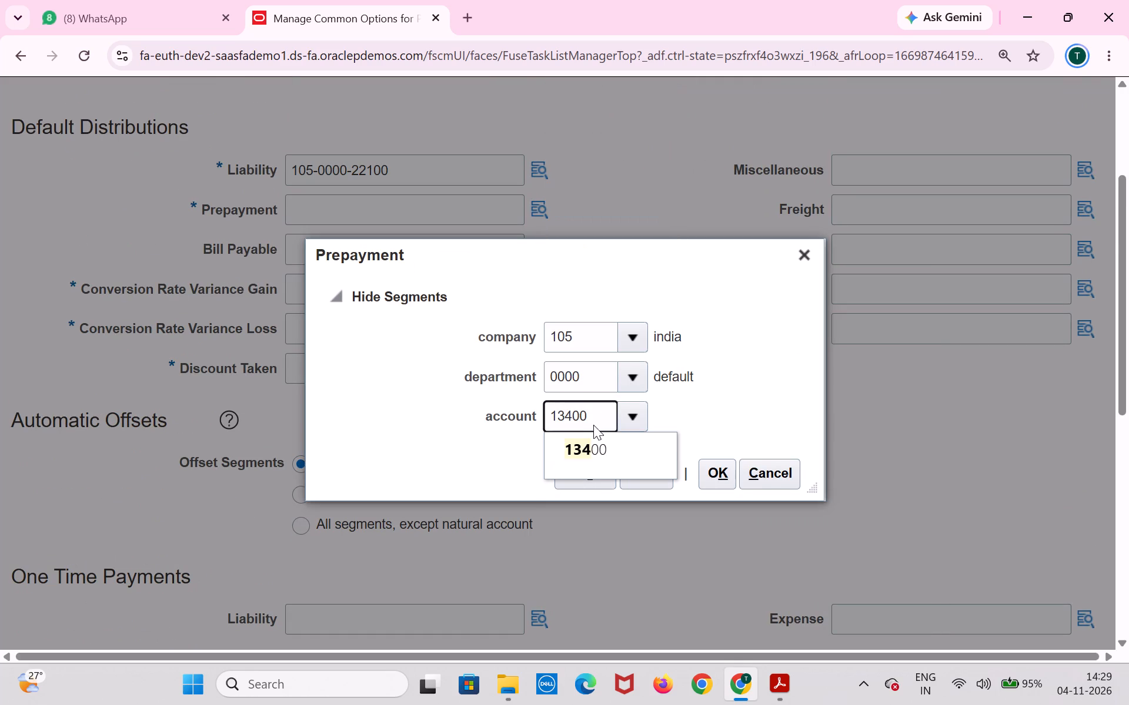
pyautogui.click(586, 454)
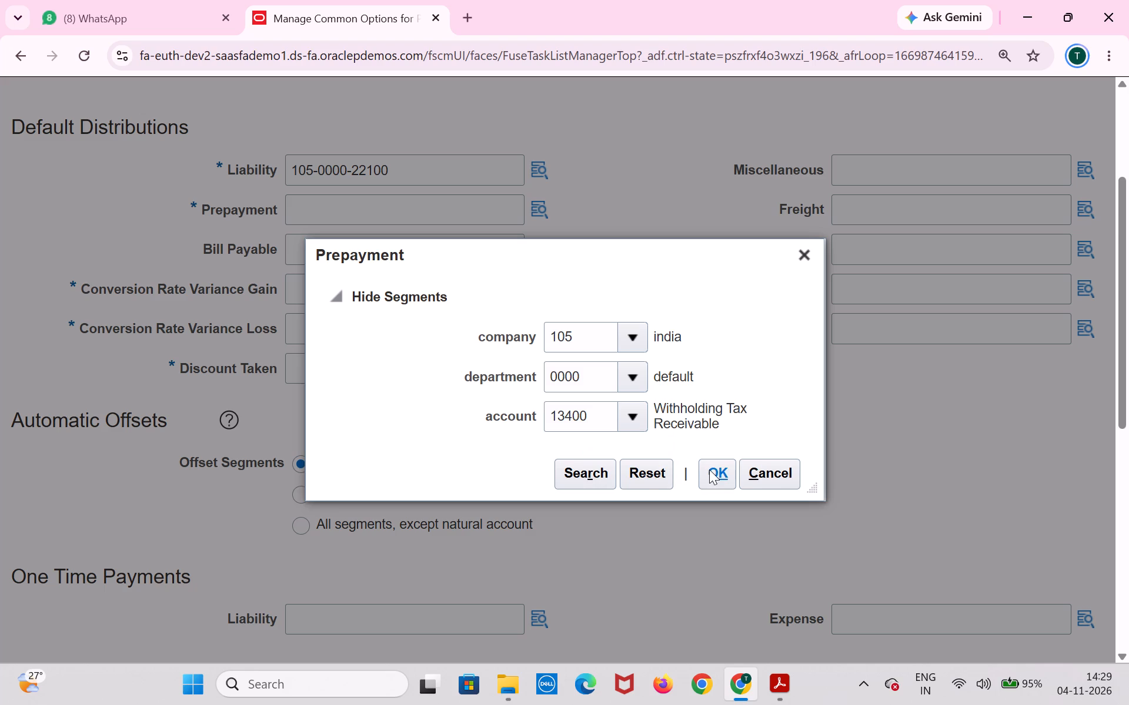
pyautogui.click(718, 468)
# Review the remaining common options sections, and check the default distributions example in the Accounts Payable guide in Adobe Acrobat.
pyautogui.scroll(4, 711, 462)
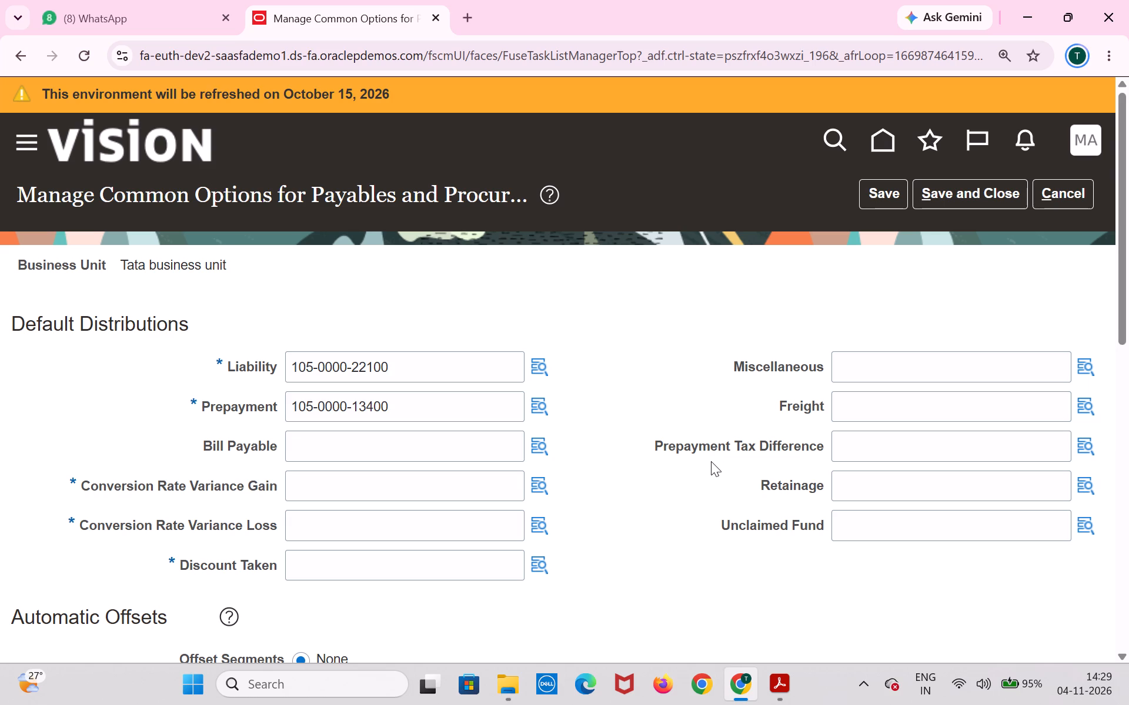
pyautogui.scroll(-3, 611, 337)
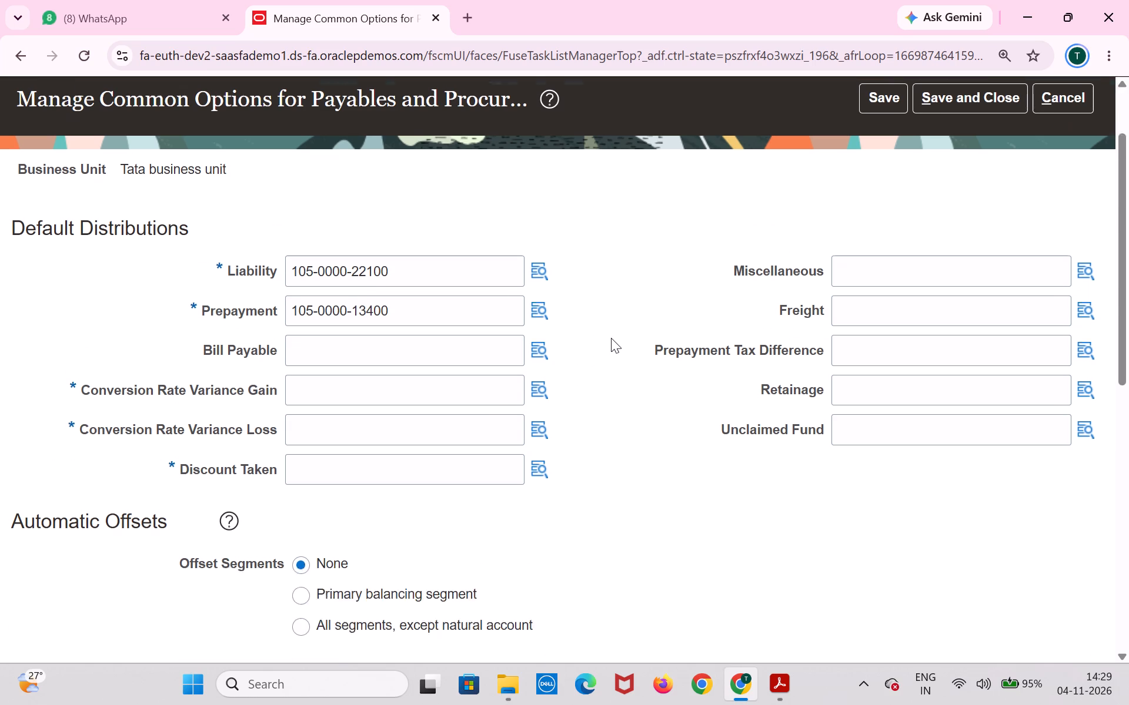
pyautogui.scroll(4, 611, 338)
pyautogui.scroll(-3, 611, 338)
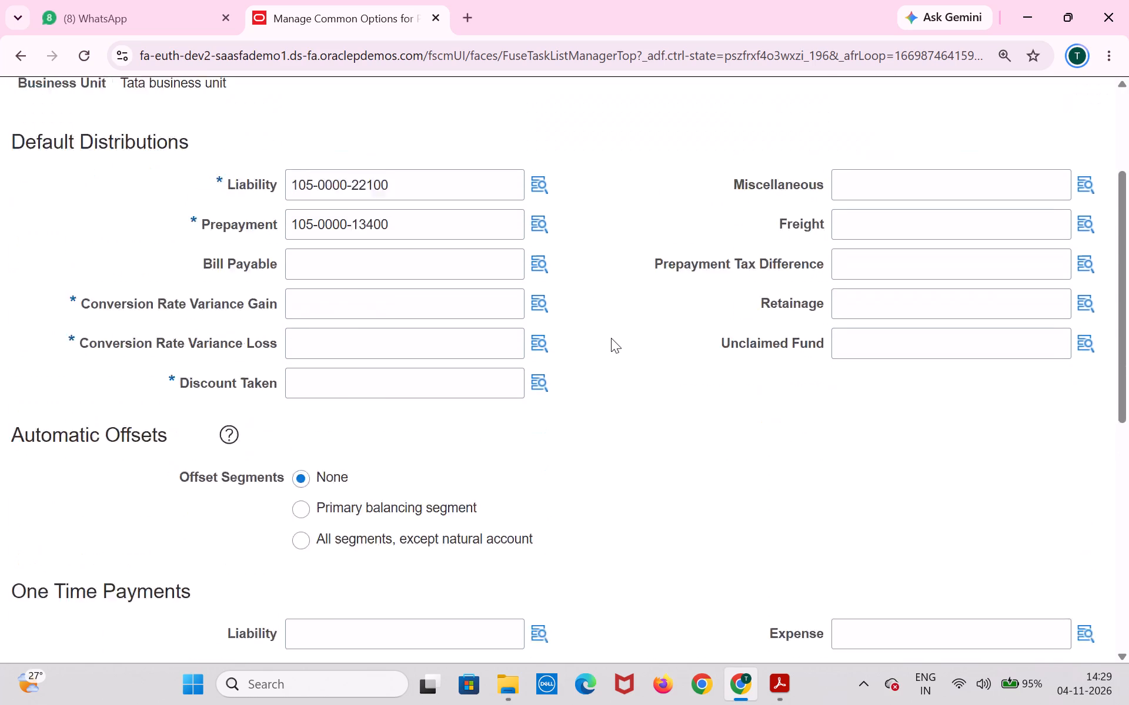
pyautogui.scroll(-11, 611, 338)
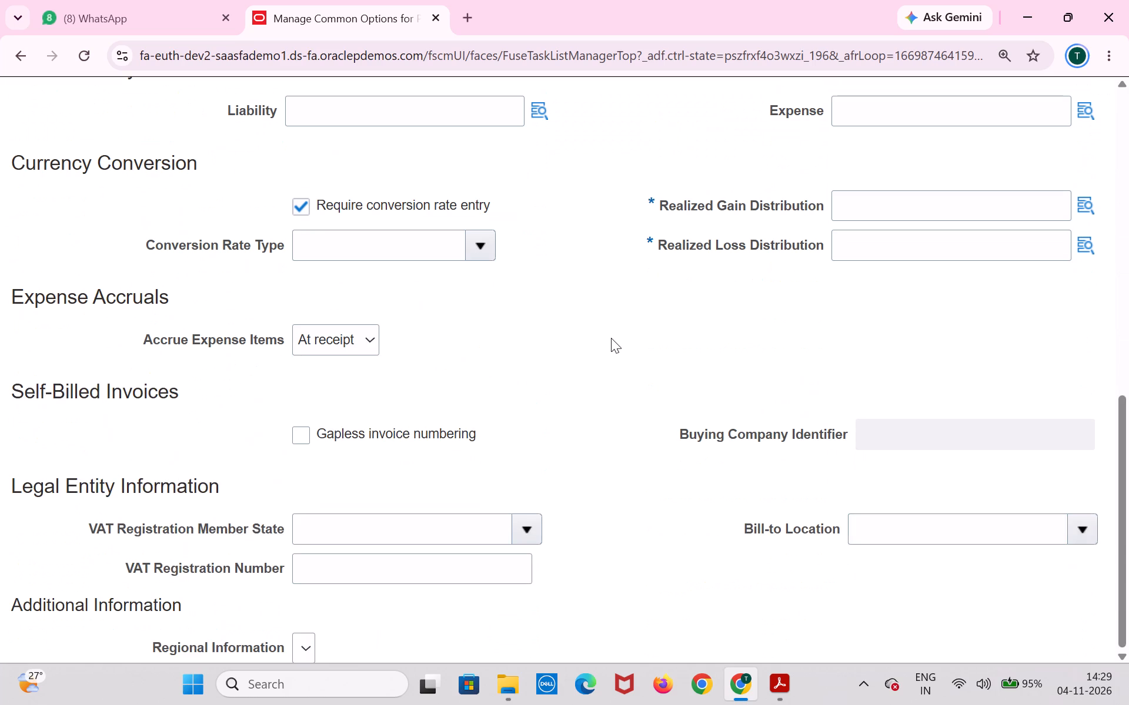
pyautogui.scroll(-2, 611, 338)
pyautogui.scroll(9, 611, 338)
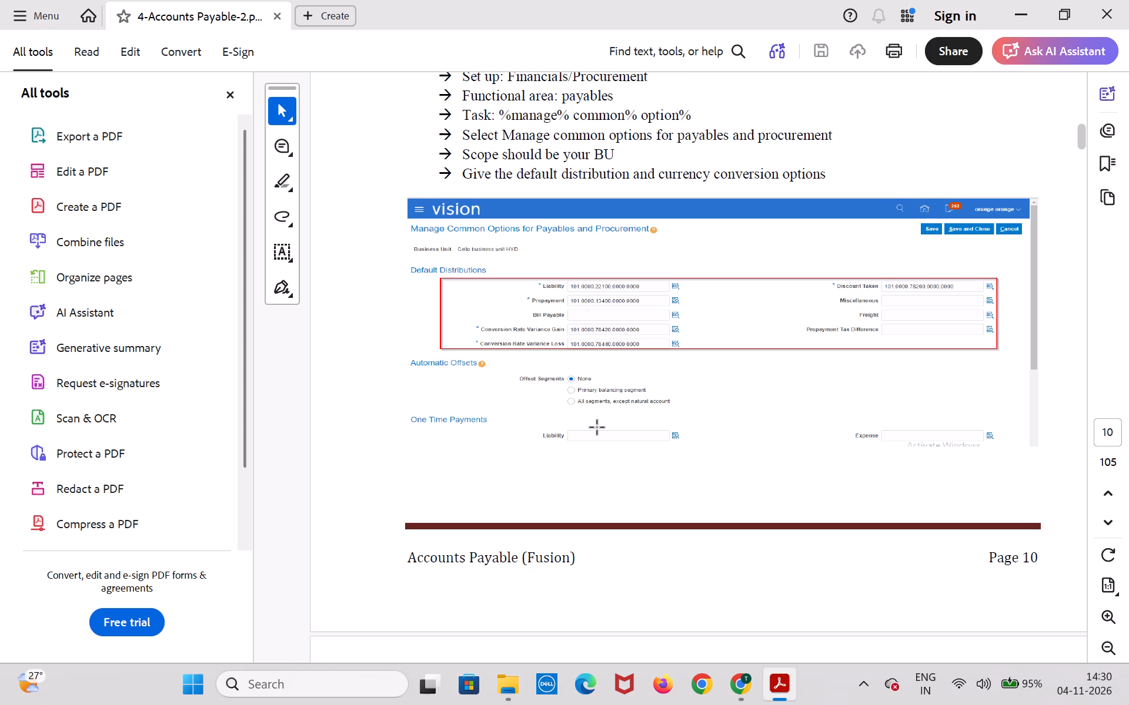
pyautogui.scroll(2, 597, 428)
pyautogui.scroll(-1, 597, 428)
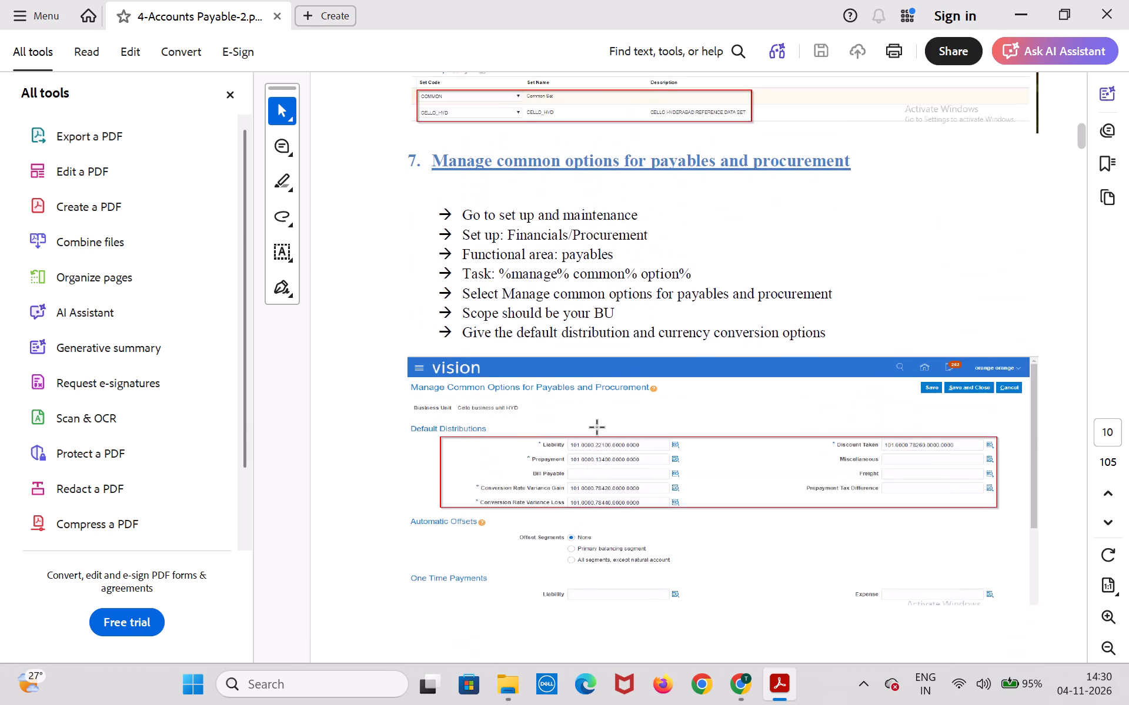
pyautogui.scroll(-1, 597, 428)
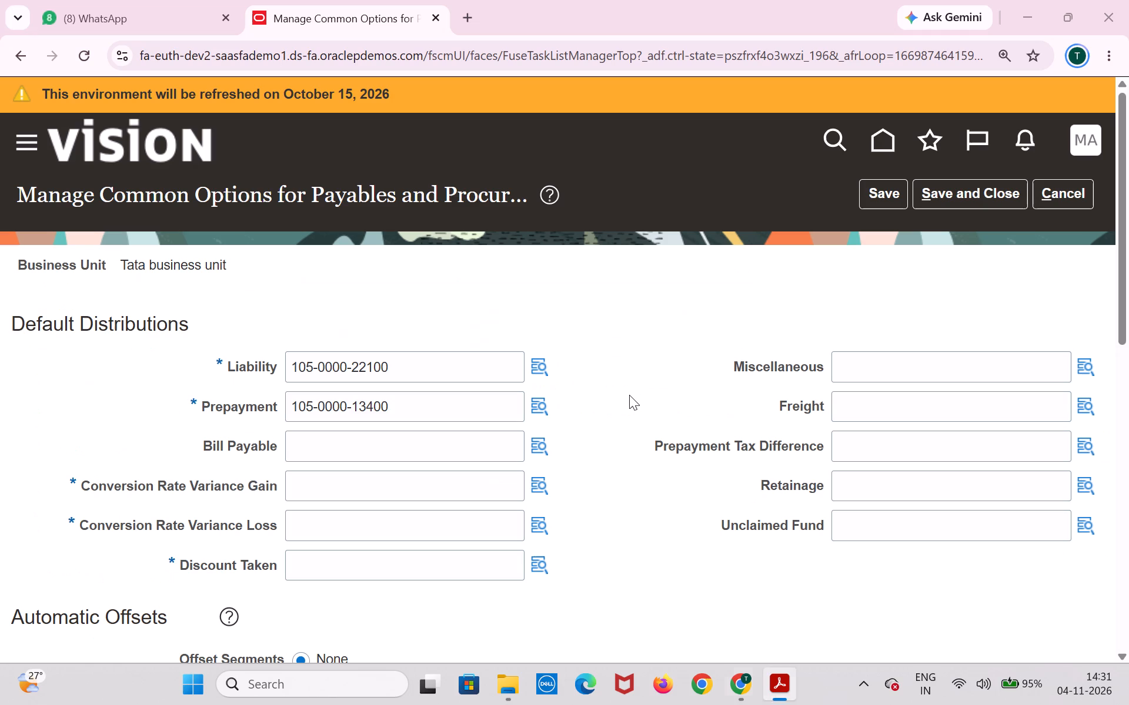
# Back in Chrome, set the Conversion Rate Variance Gain company segment to 105 (india) and department segment to 0000 (default).
pyautogui.click(540, 486)
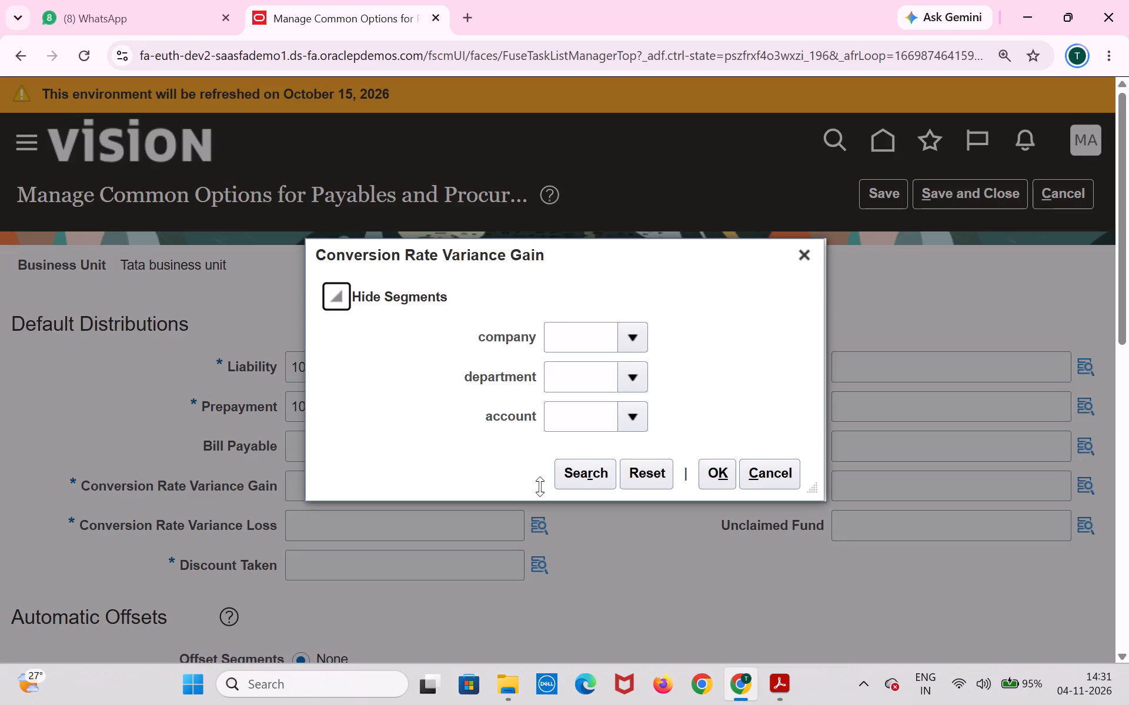
pyautogui.click(634, 341)
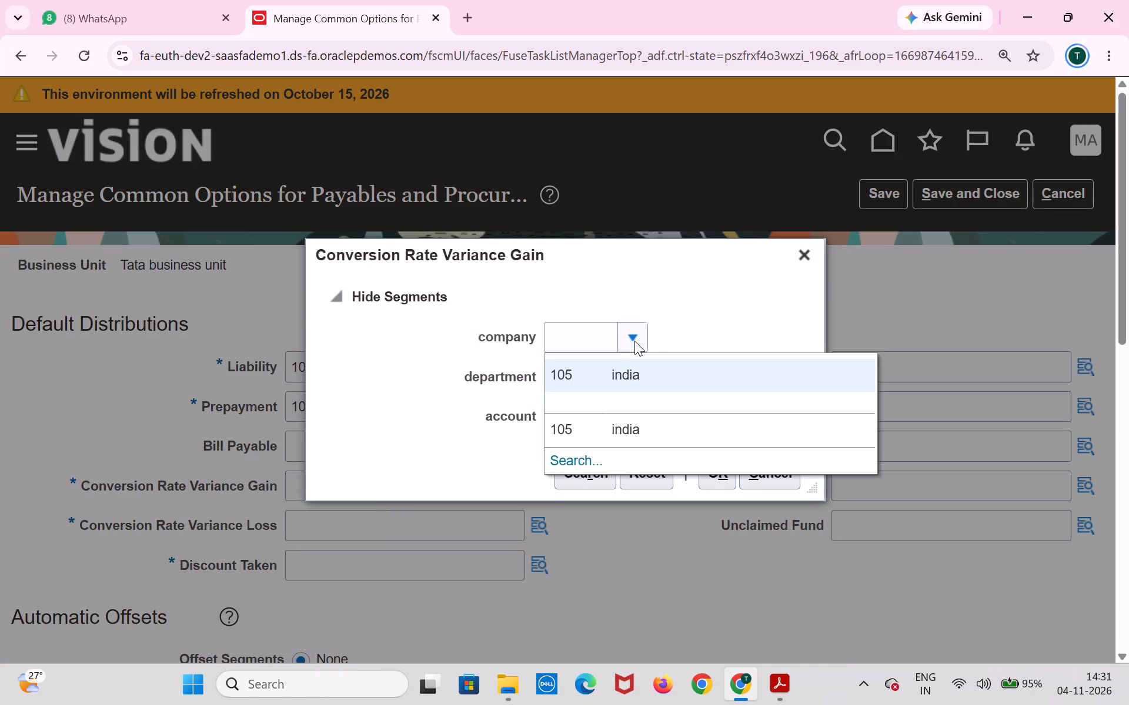
pyautogui.click(633, 377)
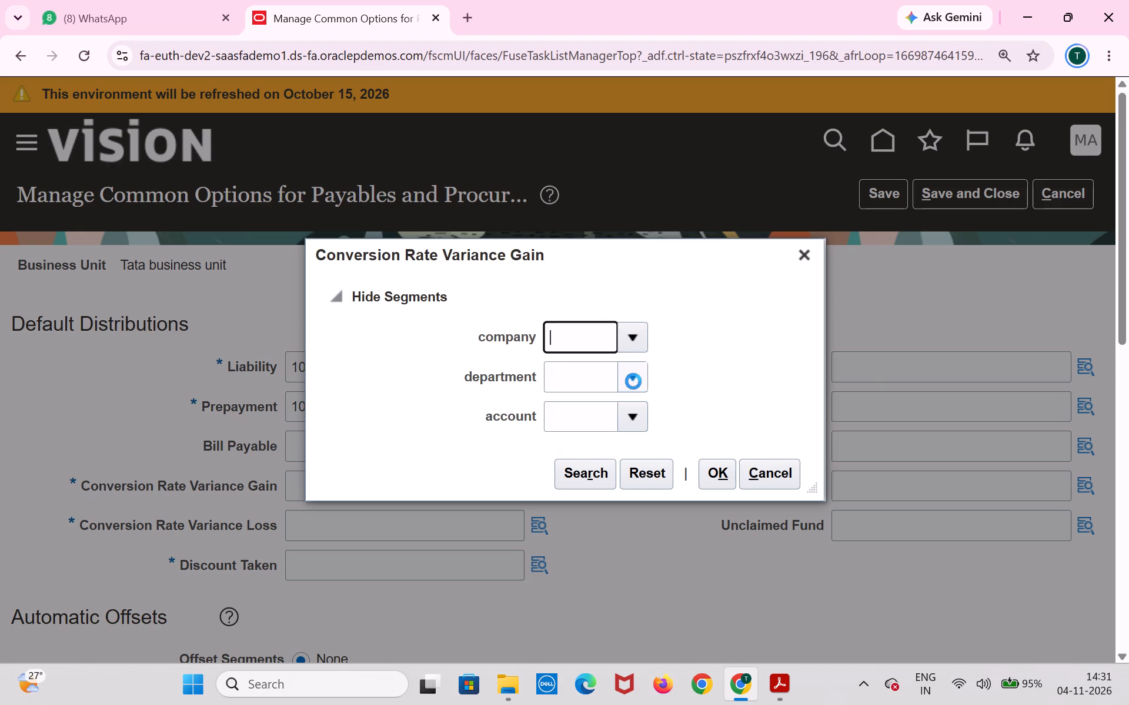
pyautogui.click(633, 381)
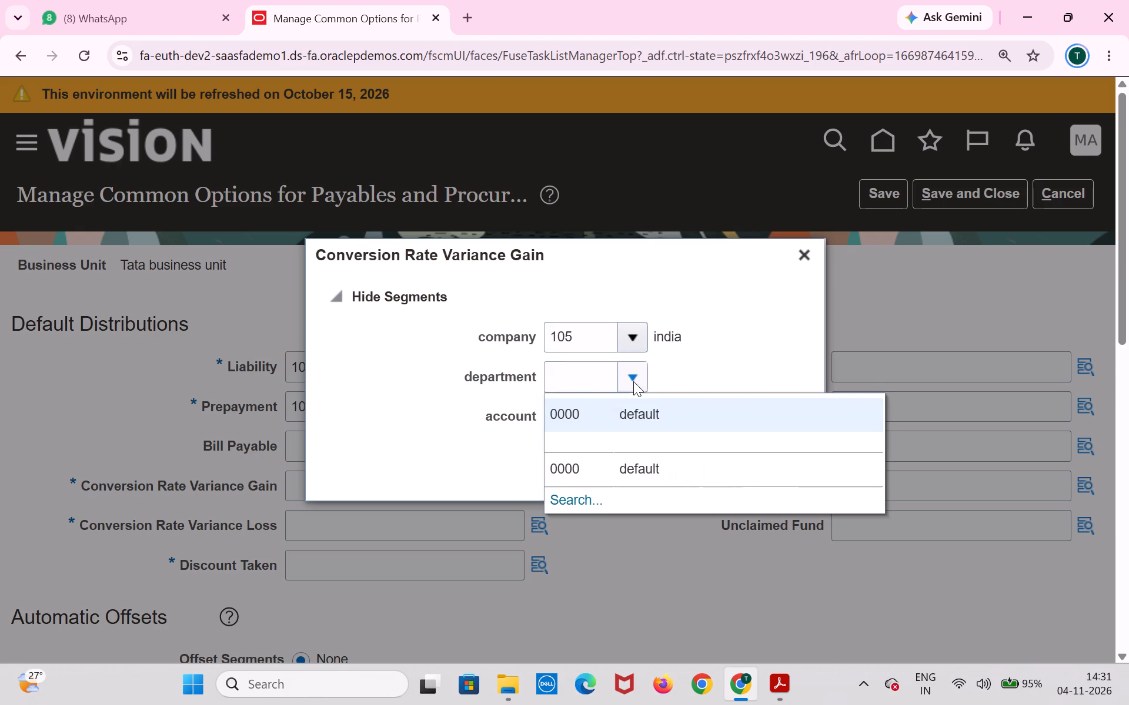
pyautogui.click(632, 417)
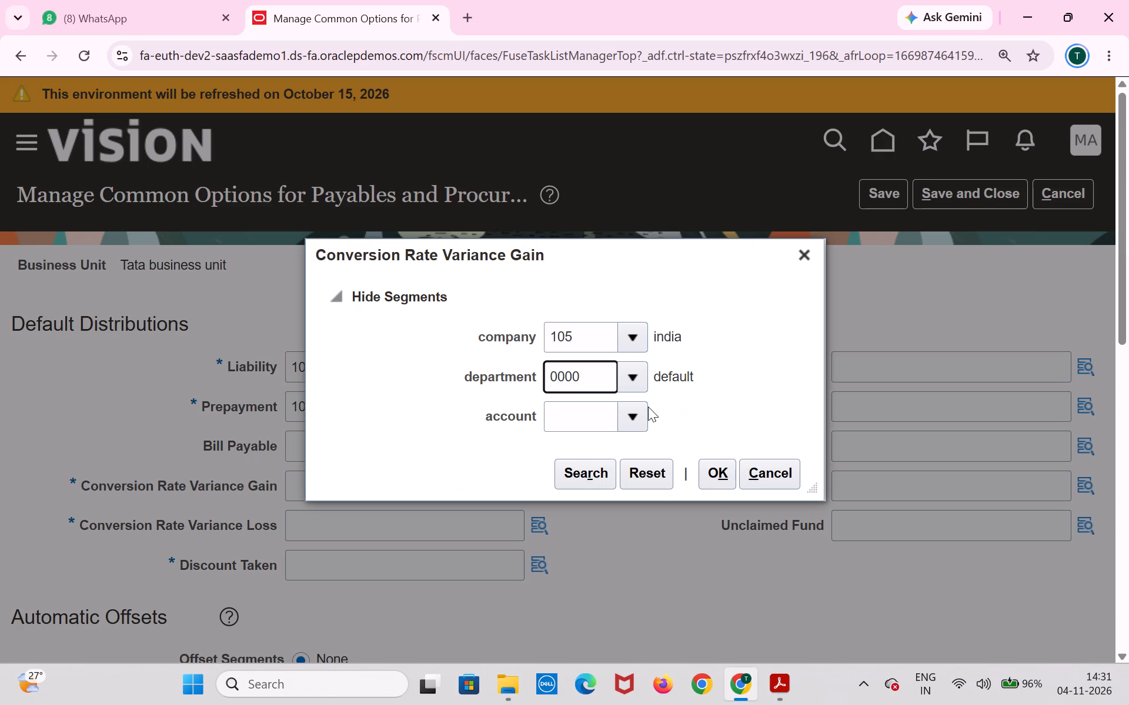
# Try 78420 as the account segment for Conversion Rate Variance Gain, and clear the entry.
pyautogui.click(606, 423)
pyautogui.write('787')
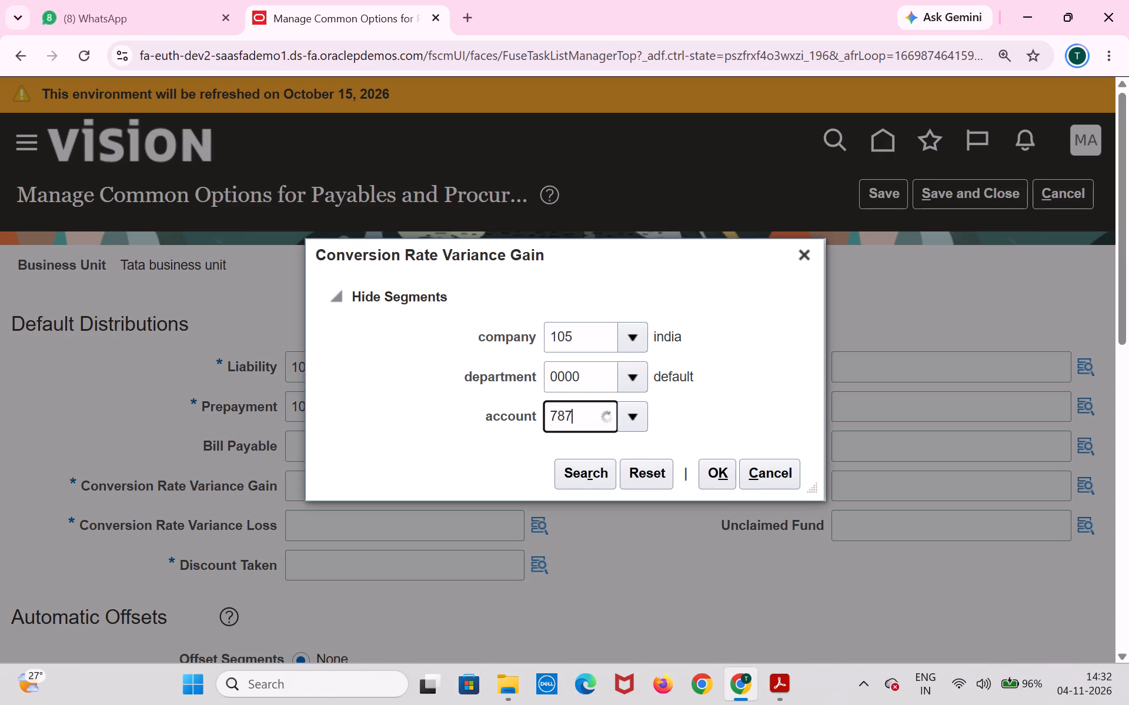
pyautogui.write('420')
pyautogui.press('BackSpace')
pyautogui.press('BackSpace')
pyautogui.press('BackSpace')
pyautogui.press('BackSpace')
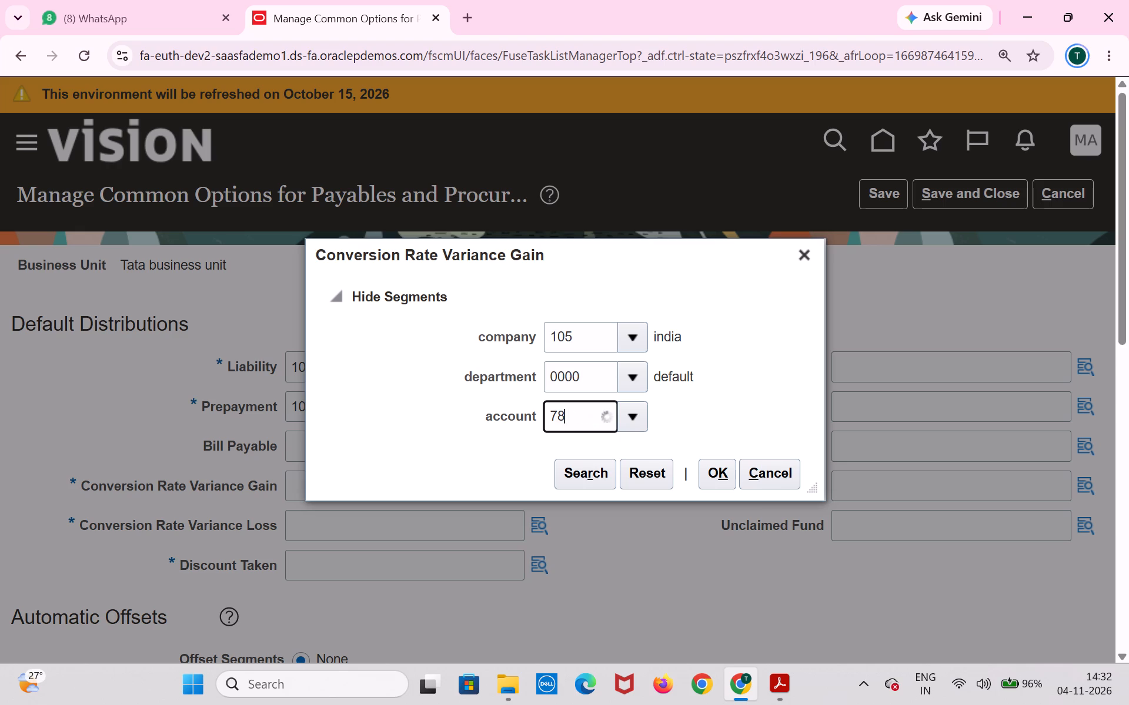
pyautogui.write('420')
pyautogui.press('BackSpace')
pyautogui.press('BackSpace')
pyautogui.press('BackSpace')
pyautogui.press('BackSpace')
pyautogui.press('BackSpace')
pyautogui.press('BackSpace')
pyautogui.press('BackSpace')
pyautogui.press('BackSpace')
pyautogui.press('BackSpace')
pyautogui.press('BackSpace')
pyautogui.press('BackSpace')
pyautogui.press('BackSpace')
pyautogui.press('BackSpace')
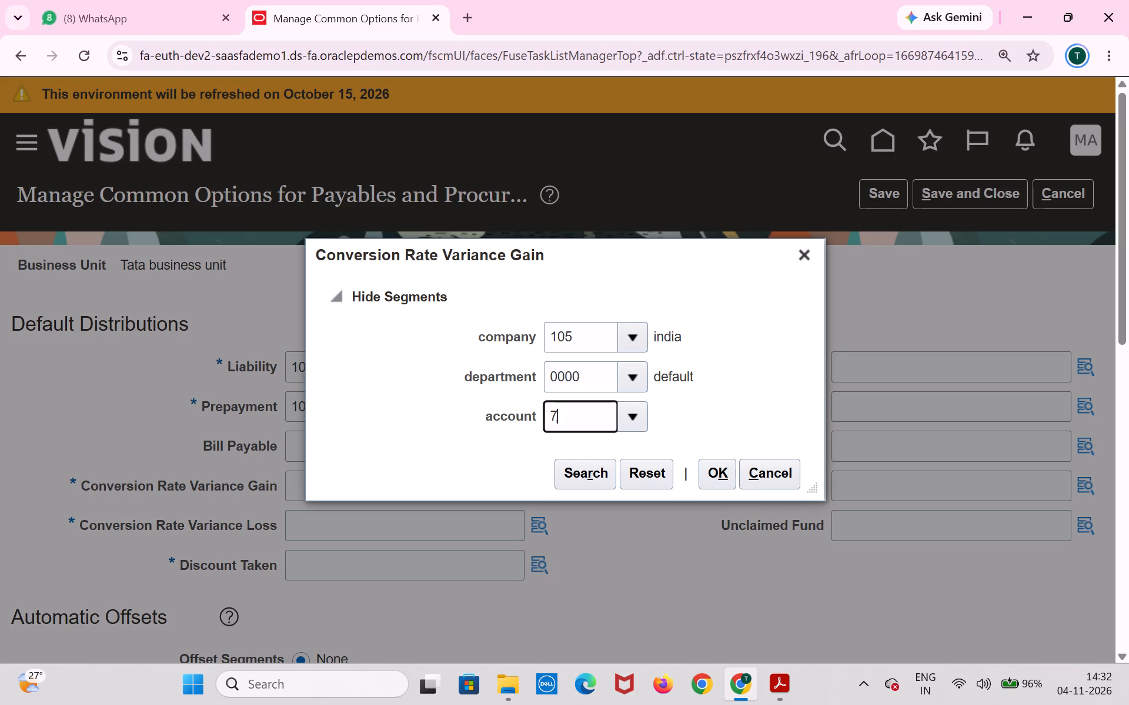
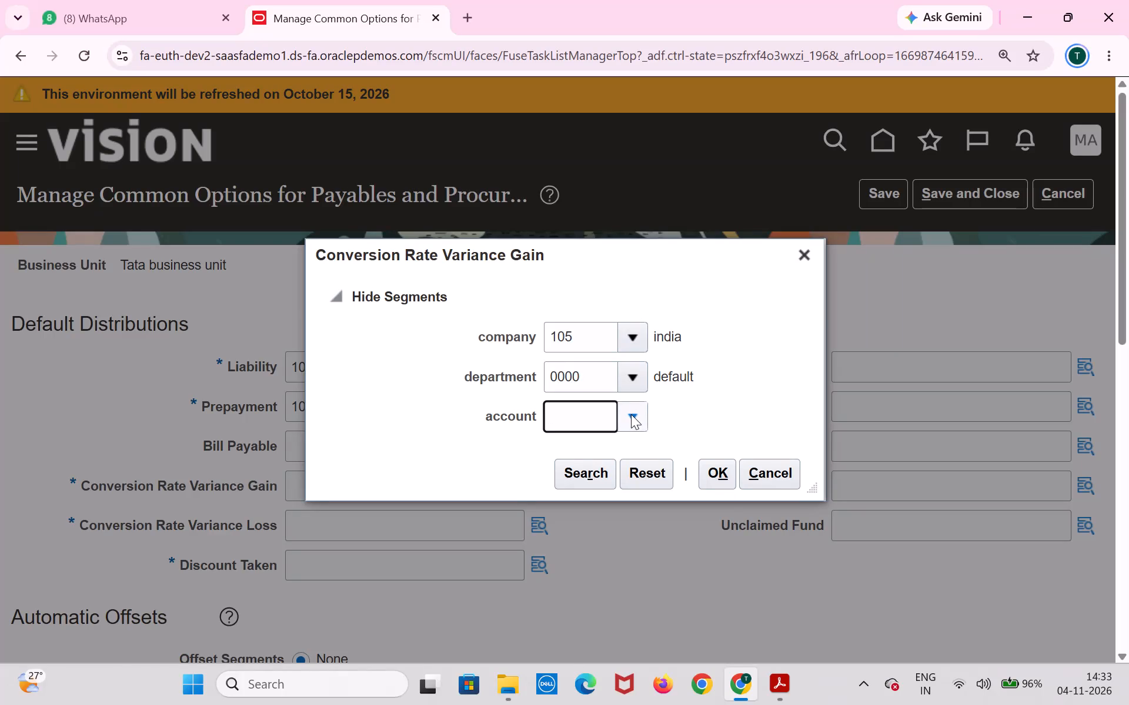
# Browse the account value list for the Conversion Rate Variance Gain distribution to look for a suitable account.
pyautogui.click(629, 414)
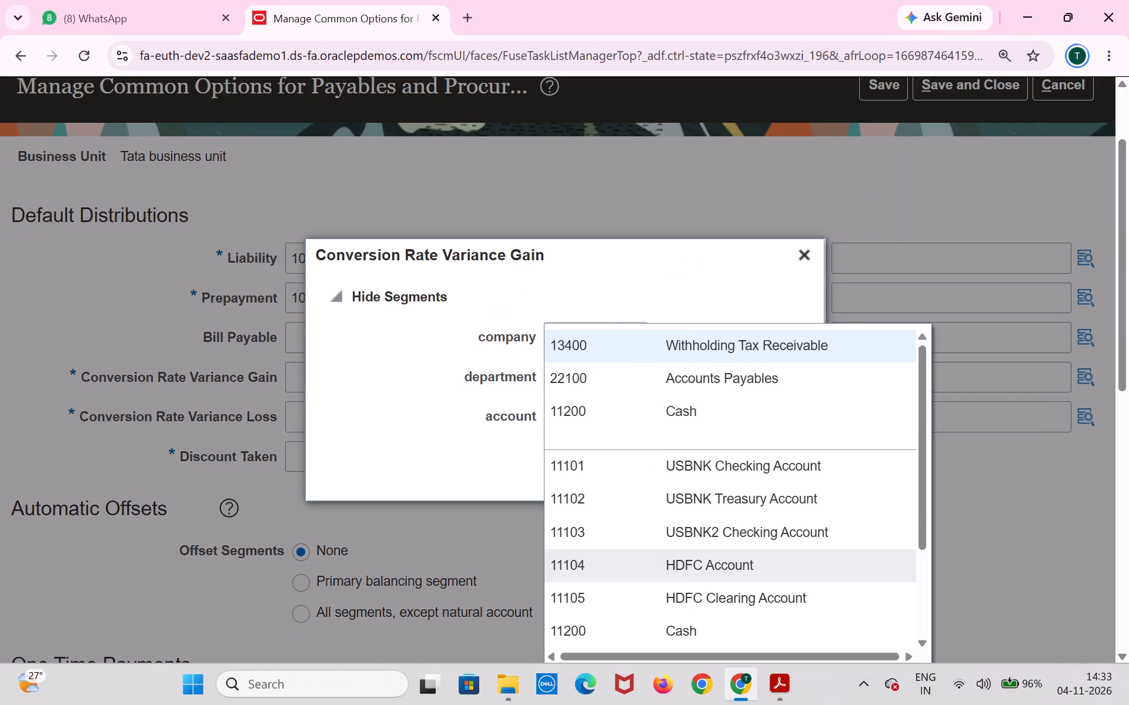
pyautogui.scroll(-3, 686, 565)
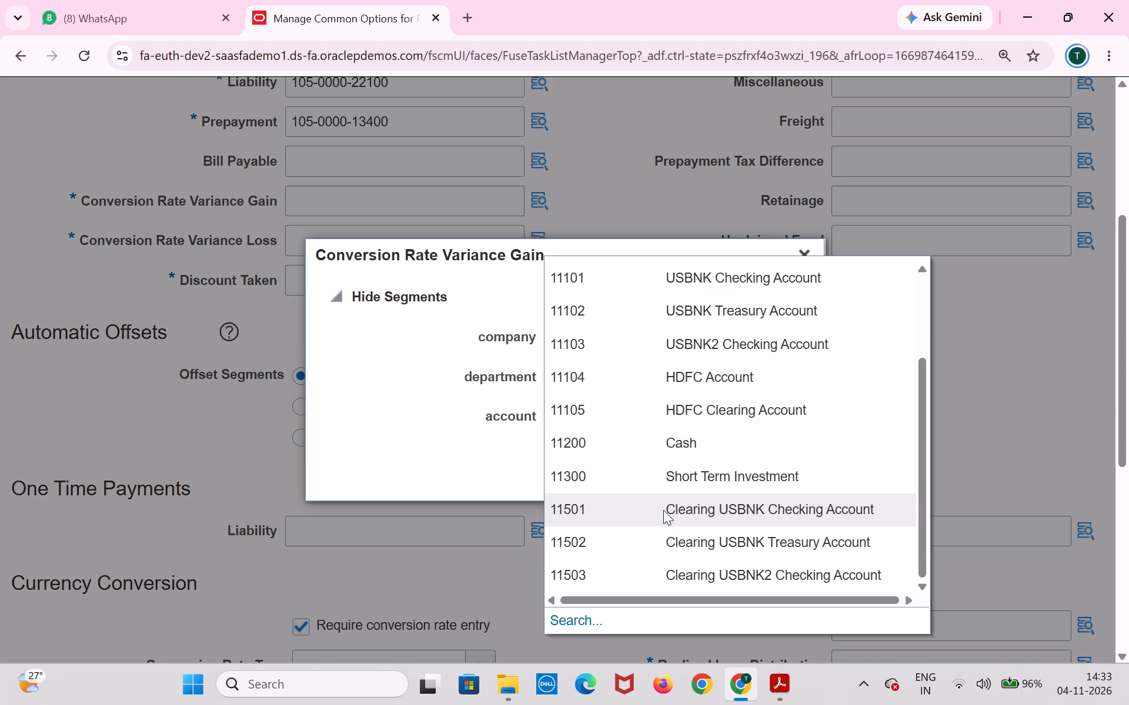
pyautogui.click(455, 479)
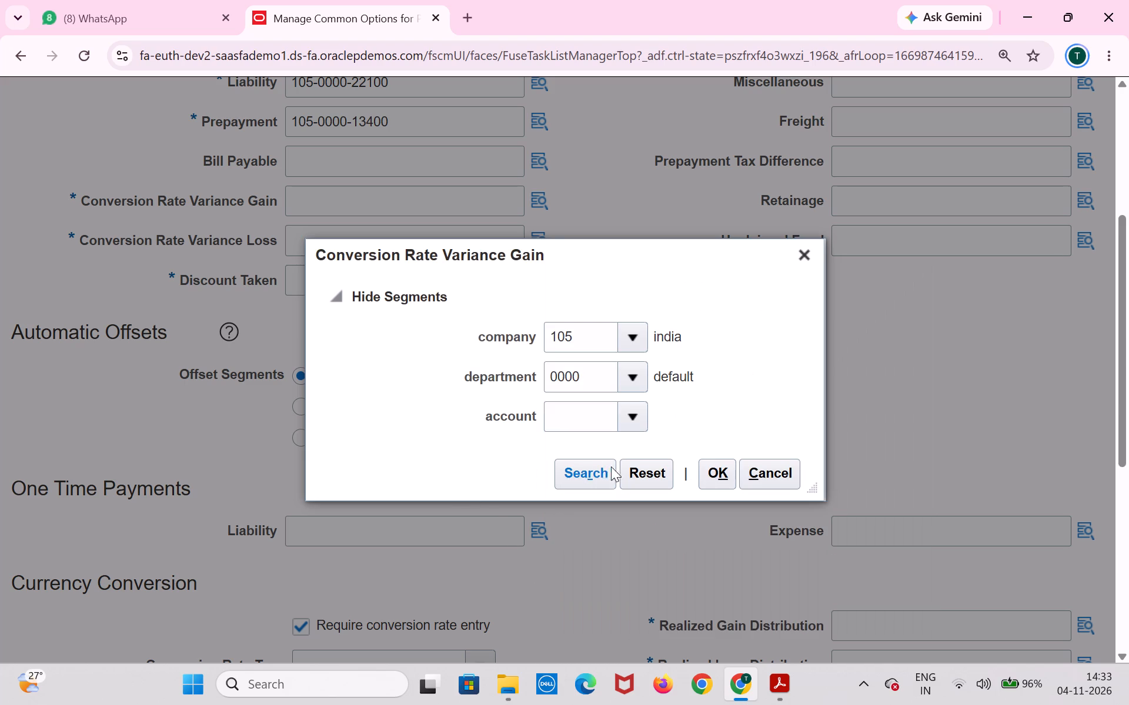
pyautogui.click(640, 417)
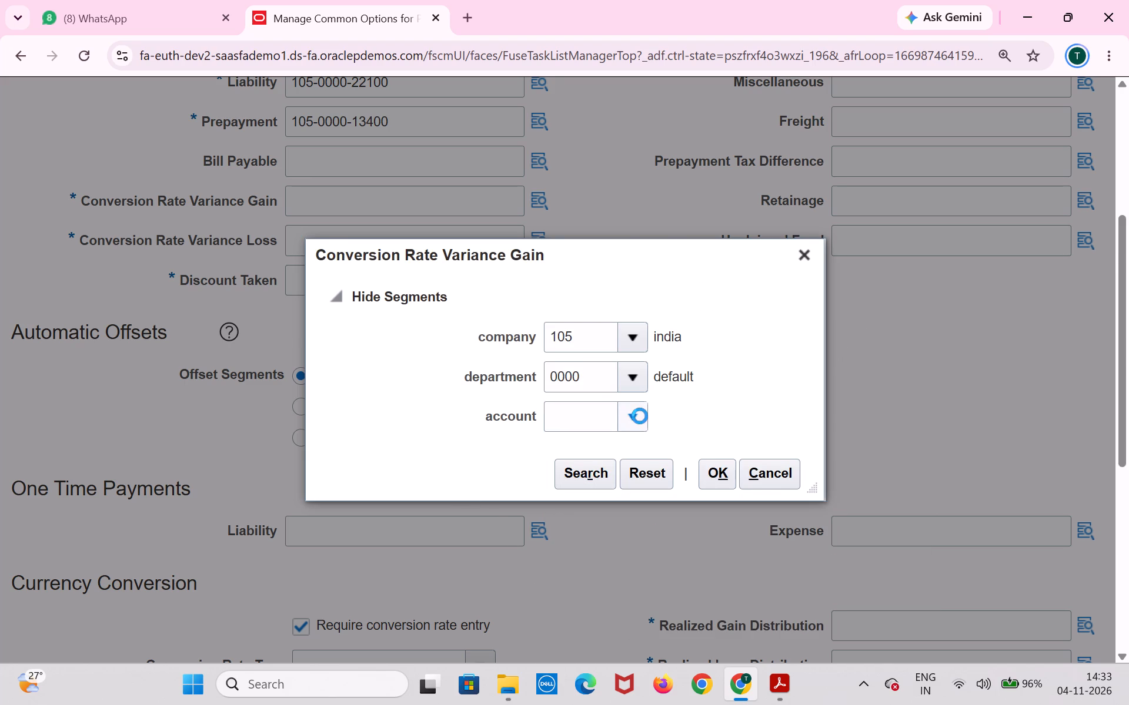
pyautogui.scroll(-2, 640, 423)
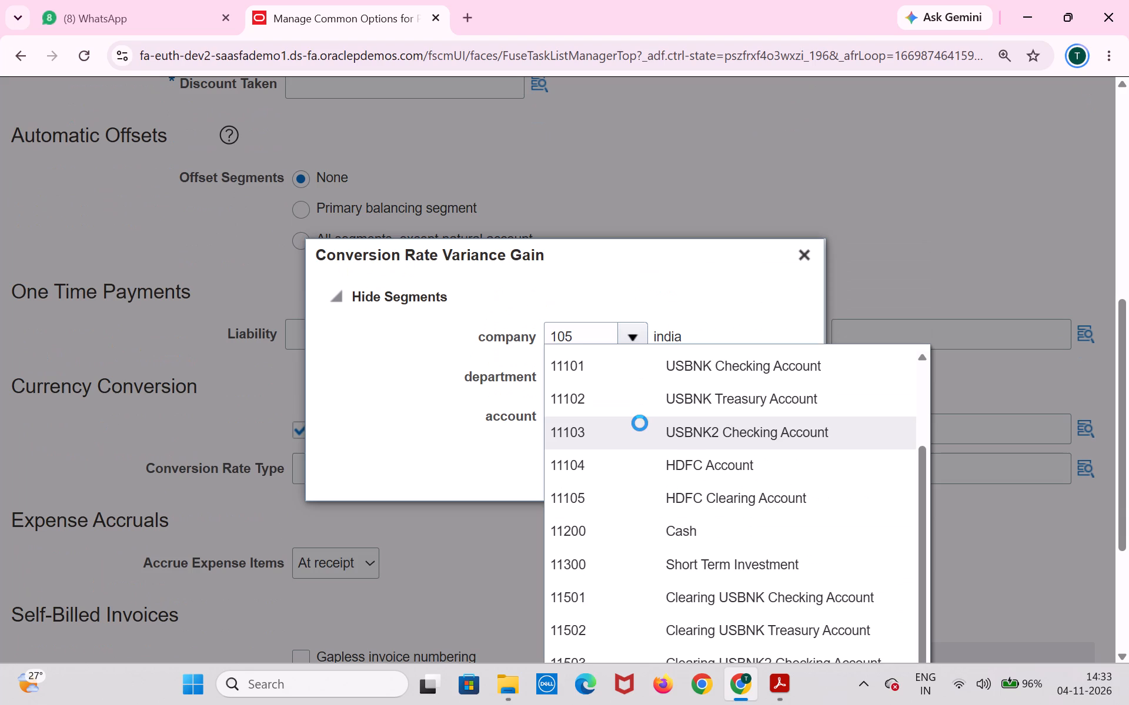
pyautogui.scroll(3, 633, 423)
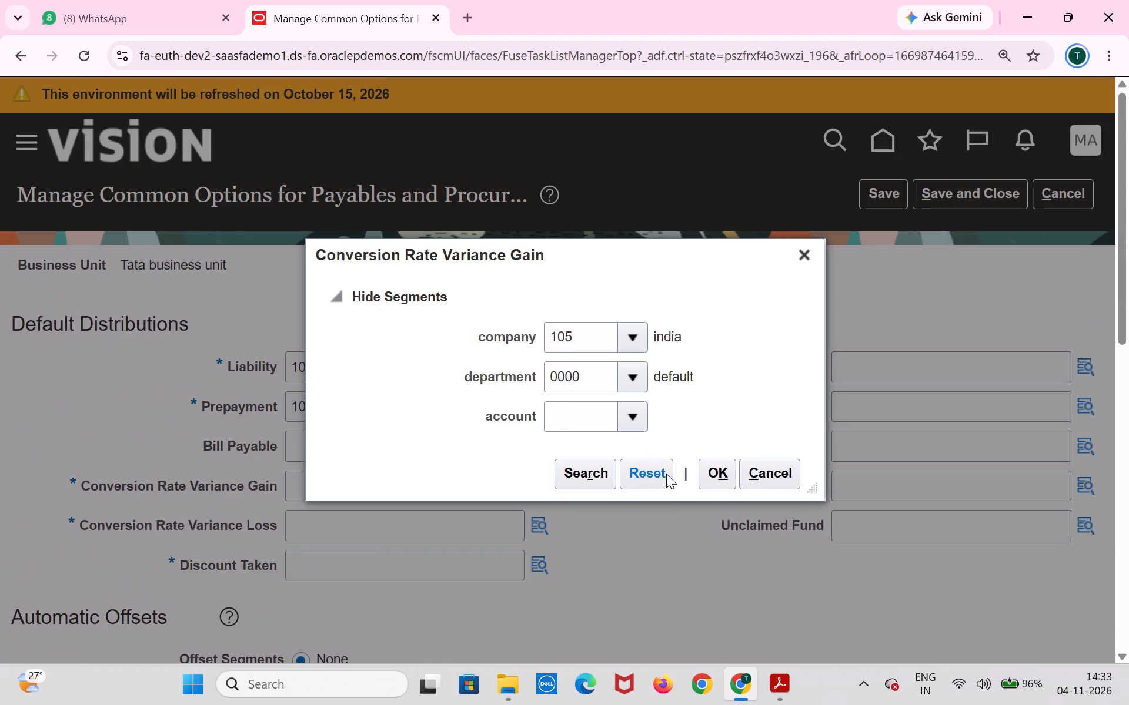
pyautogui.click(635, 417)
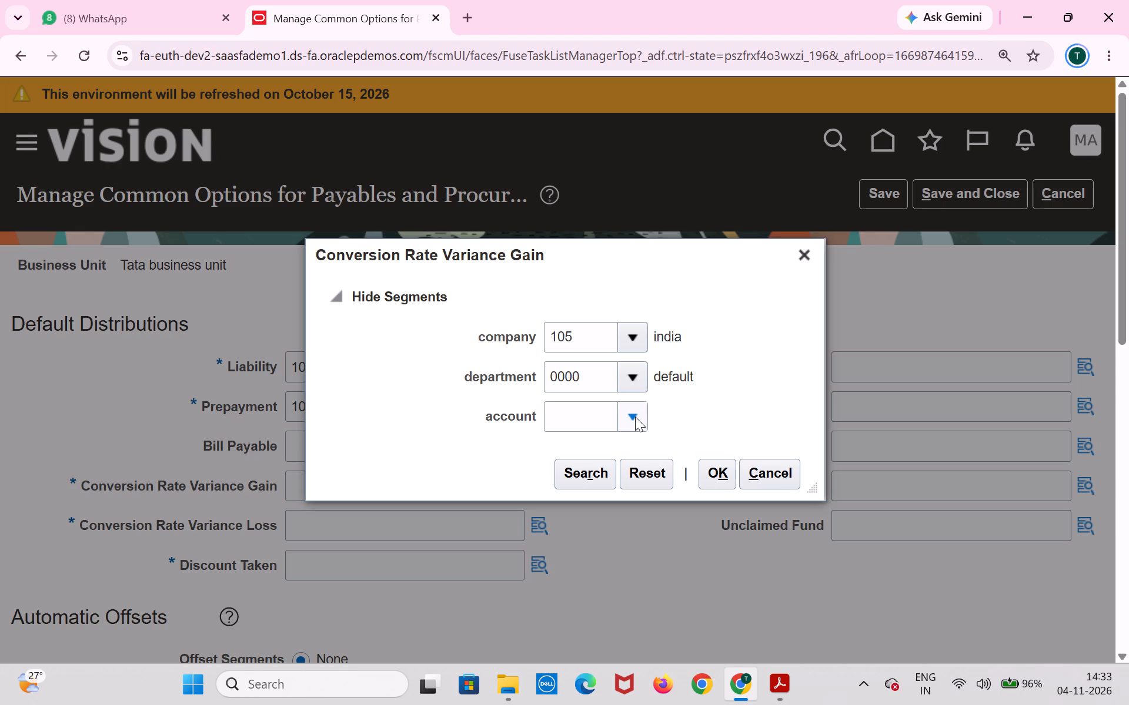
pyautogui.click(635, 417)
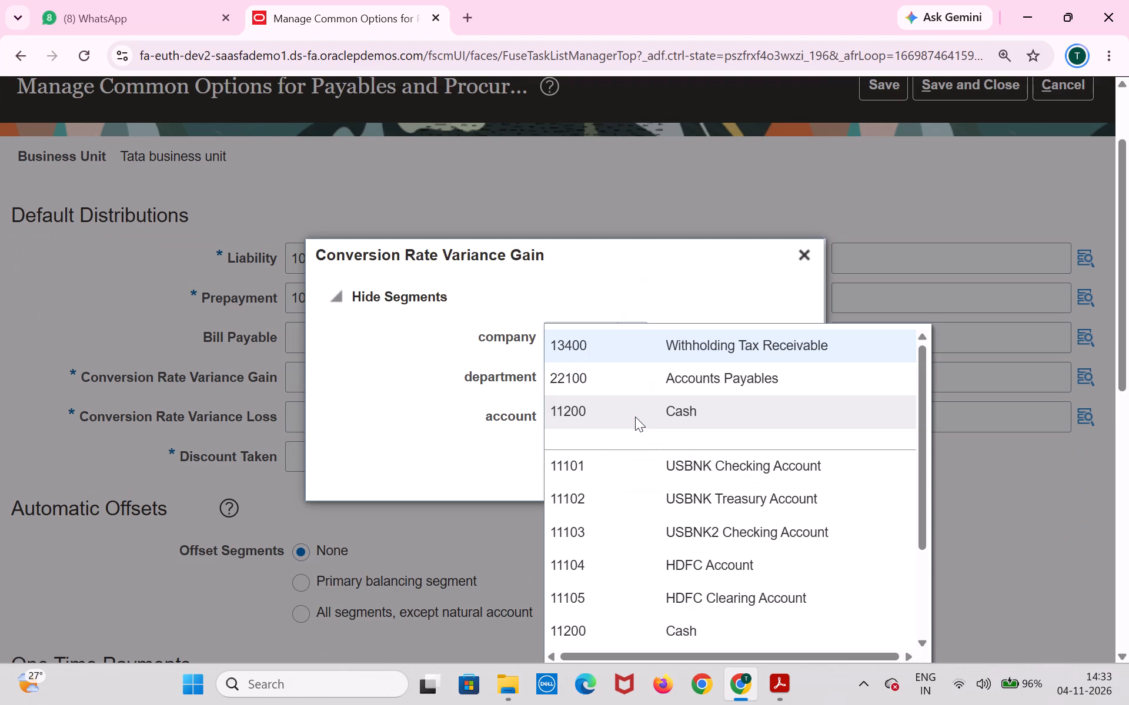
pyautogui.scroll(-5, 635, 417)
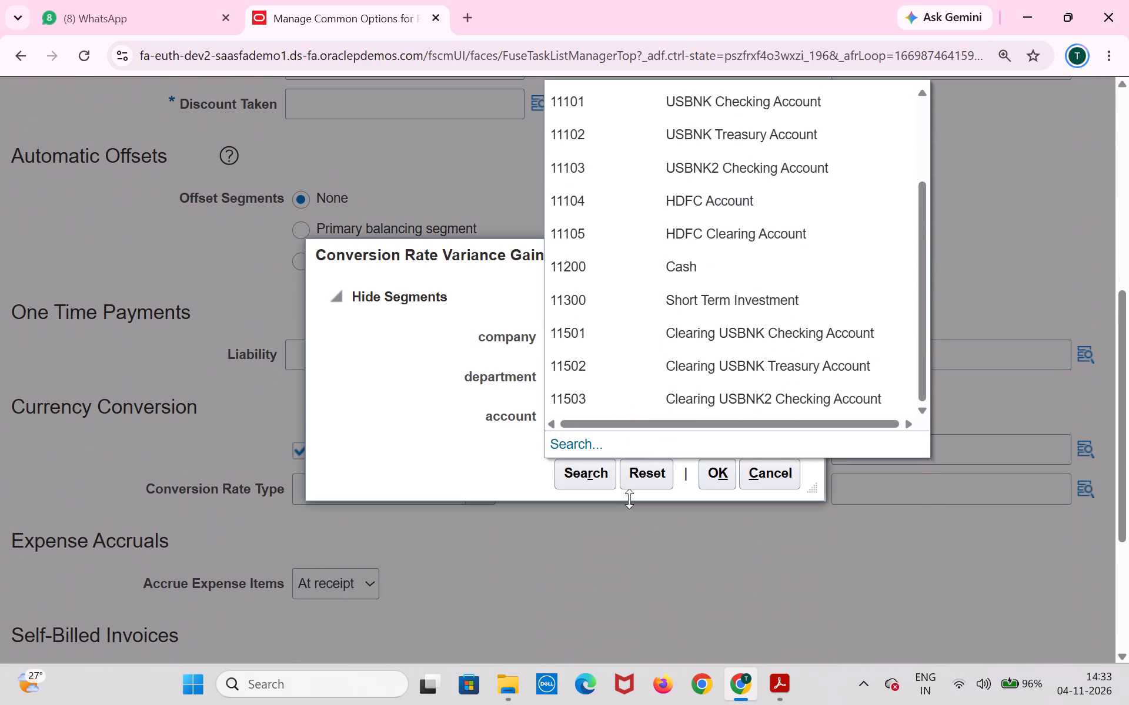
# Open the account value search for Conversion Rate Variance Gain and search for the value 78420.
pyautogui.click(581, 441)
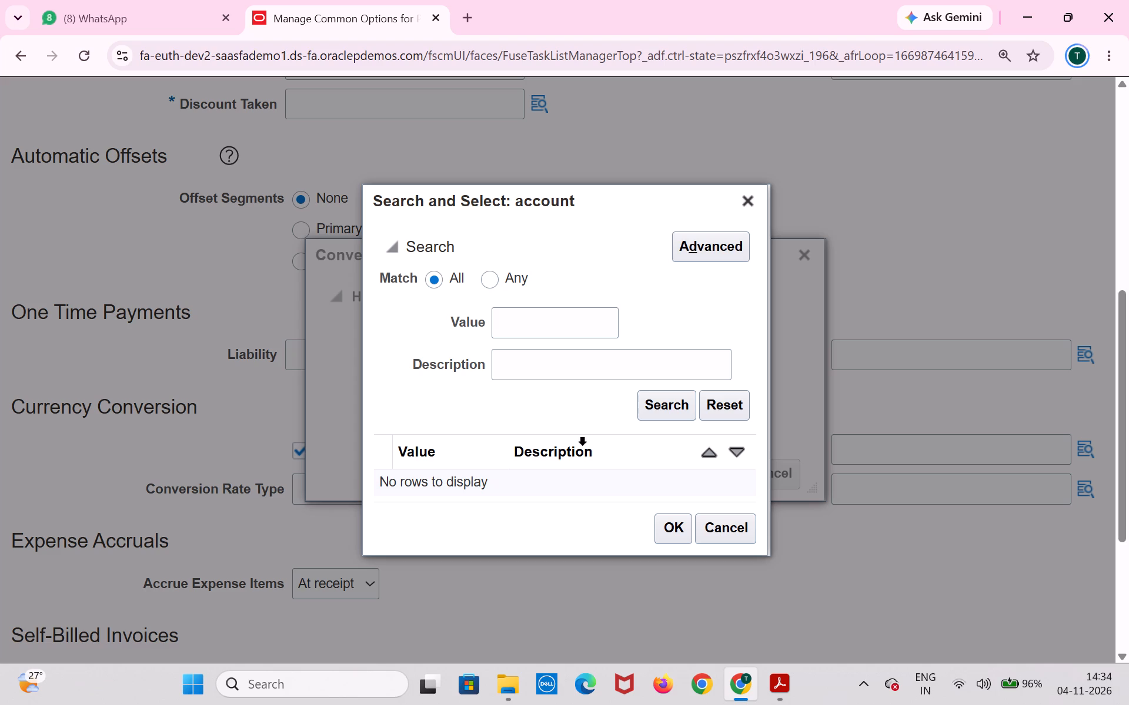
pyautogui.click(592, 320)
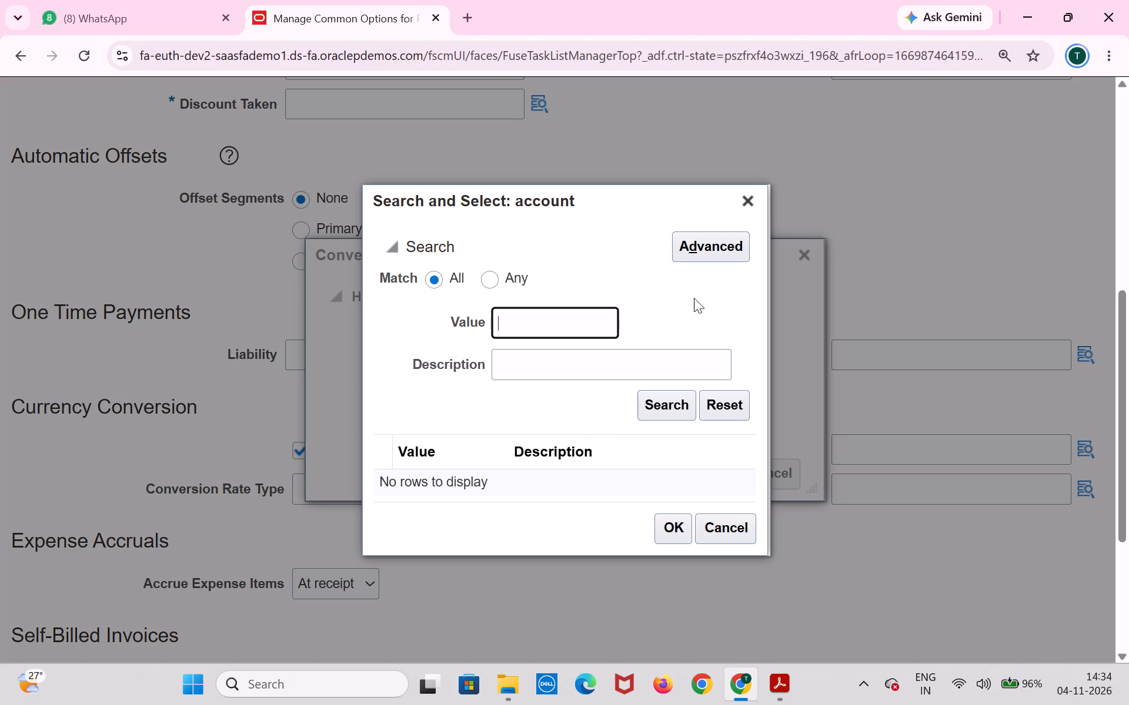
pyautogui.click(715, 255)
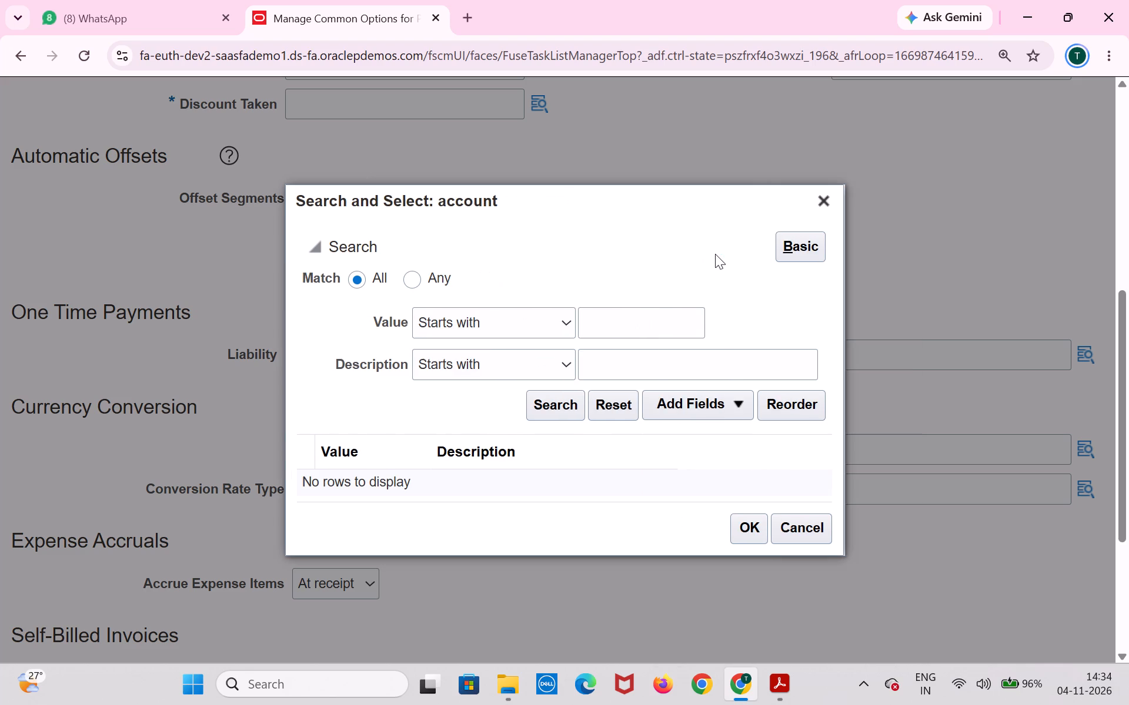
pyautogui.click(807, 246)
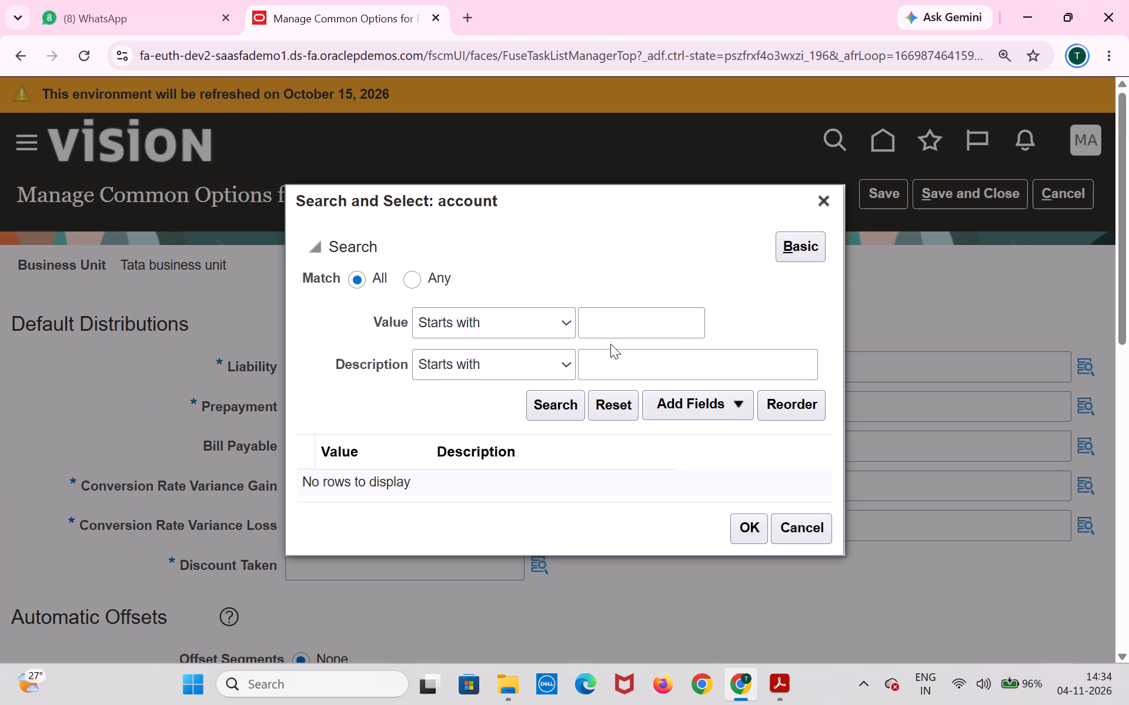
pyautogui.click(800, 257)
pyautogui.click(568, 327)
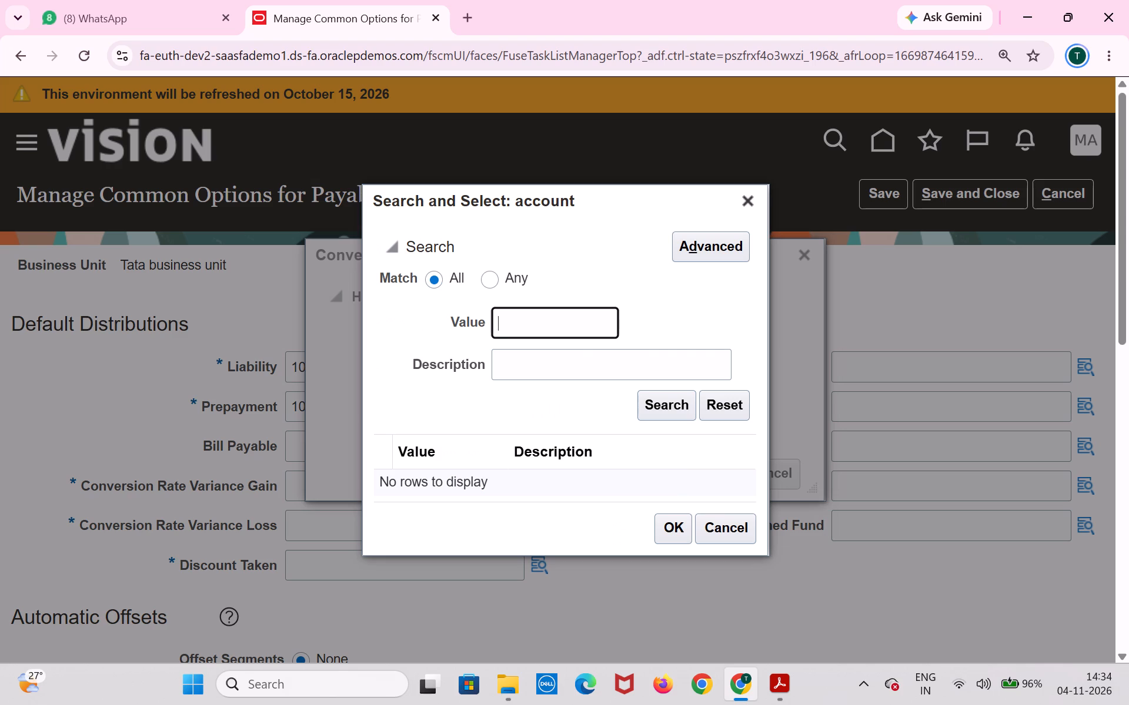
pyautogui.write('78')
pyautogui.write('420')
pyautogui.click(662, 392)
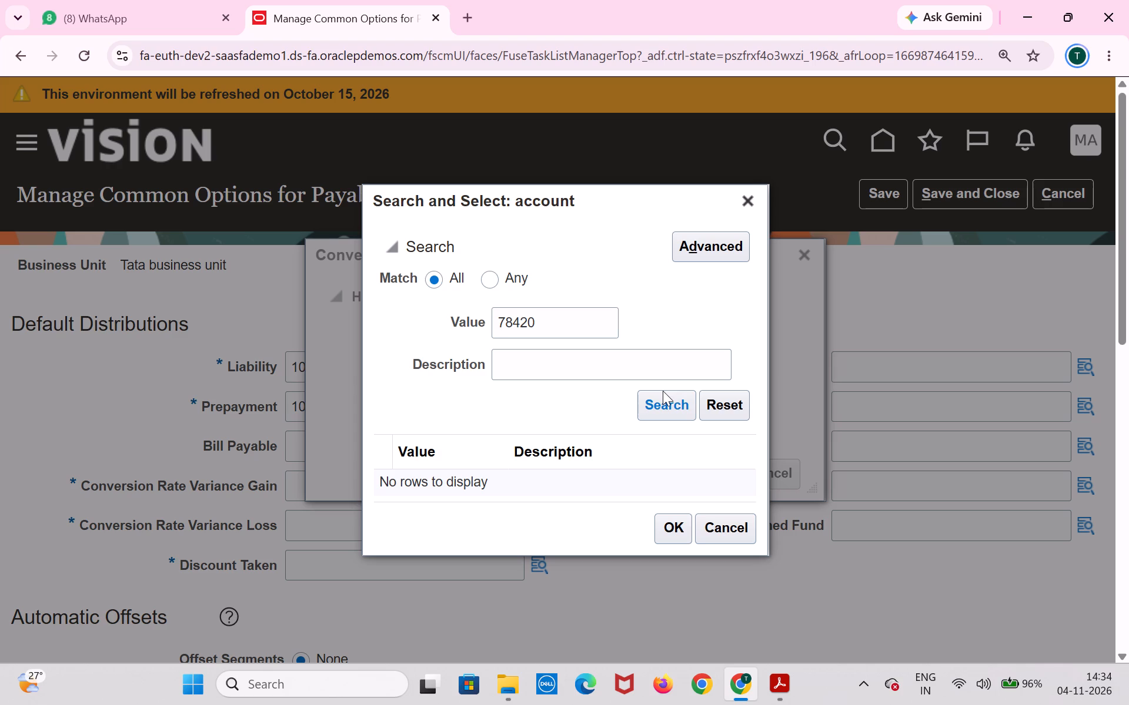
# Search the account values by the description "variance gain" instead, and close the Conversion Rate Variance Gain segments without applying them.
pyautogui.click(578, 328)
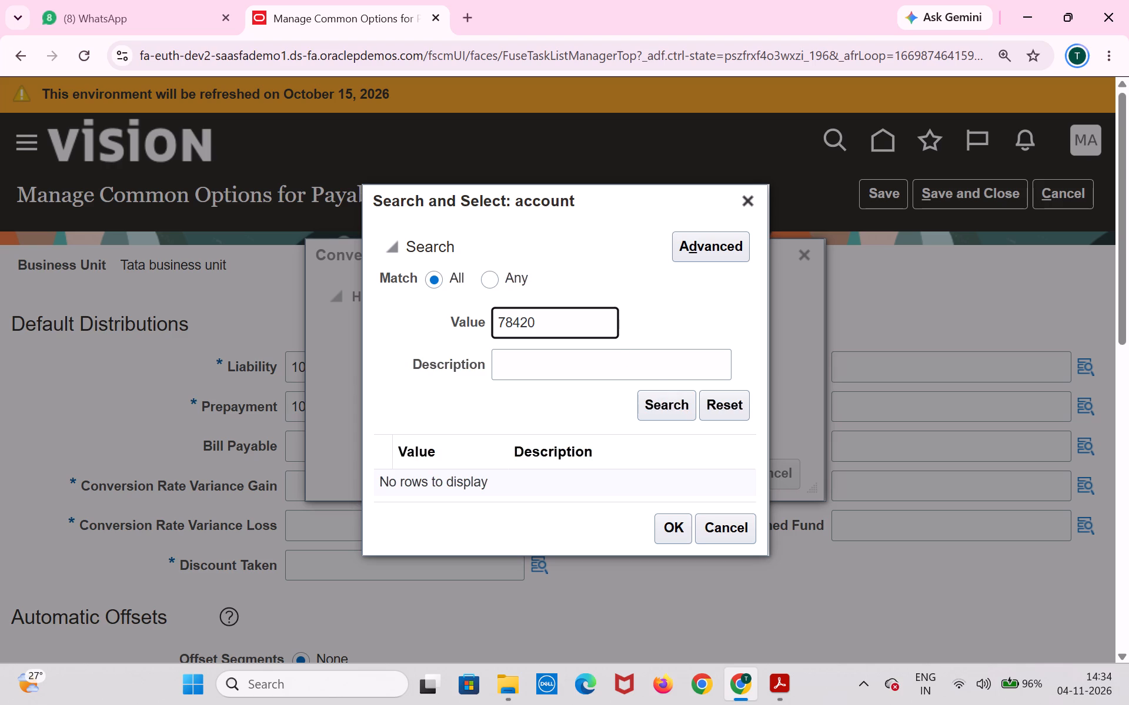
pyautogui.press('BackSpace')
pyautogui.press('BackSpace')
pyautogui.press('BackSpace')
pyautogui.press('BackSpace')
pyautogui.press('BackSpace')
pyautogui.press('BackSpace')
pyautogui.press('BackSpace')
pyautogui.press('BackSpace')
pyautogui.press('BackSpace')
pyautogui.press('BackSpace')
pyautogui.press('BackSpace')
pyautogui.press('BackSpace')
pyautogui.click(589, 352)
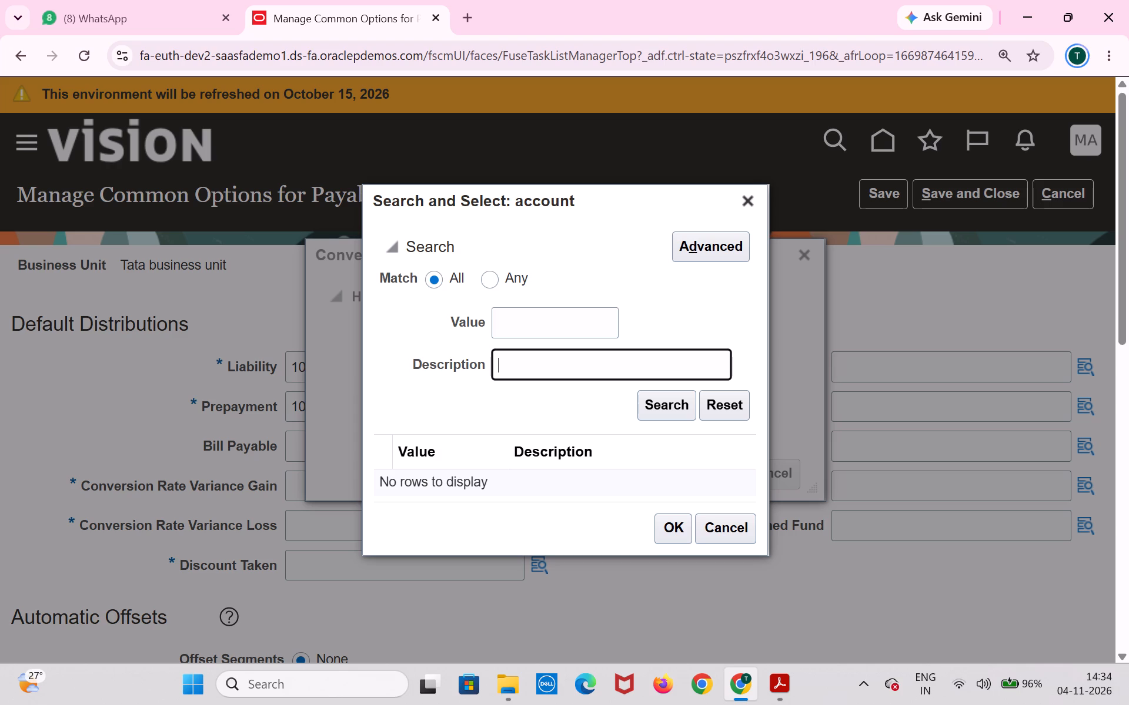
pyautogui.write('vari')
pyautogui.press('a')
pyautogui.write('nce')
pyautogui.press('space')
pyautogui.write('gain')
pyautogui.press('Return')
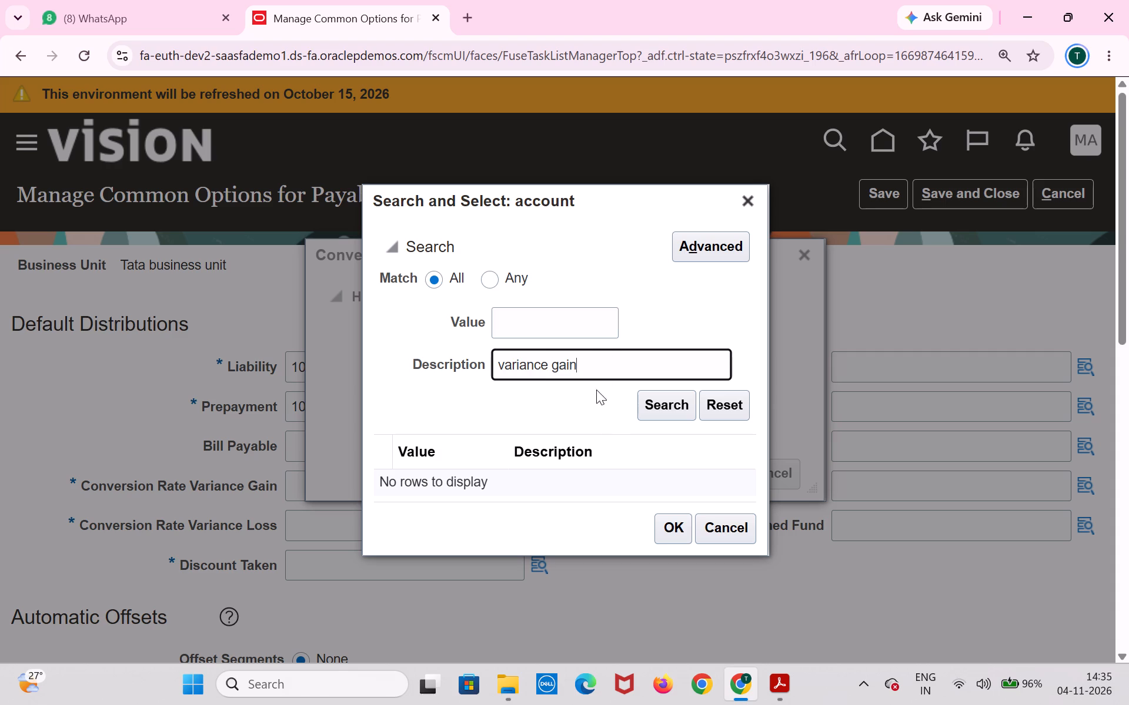
pyautogui.click(641, 396)
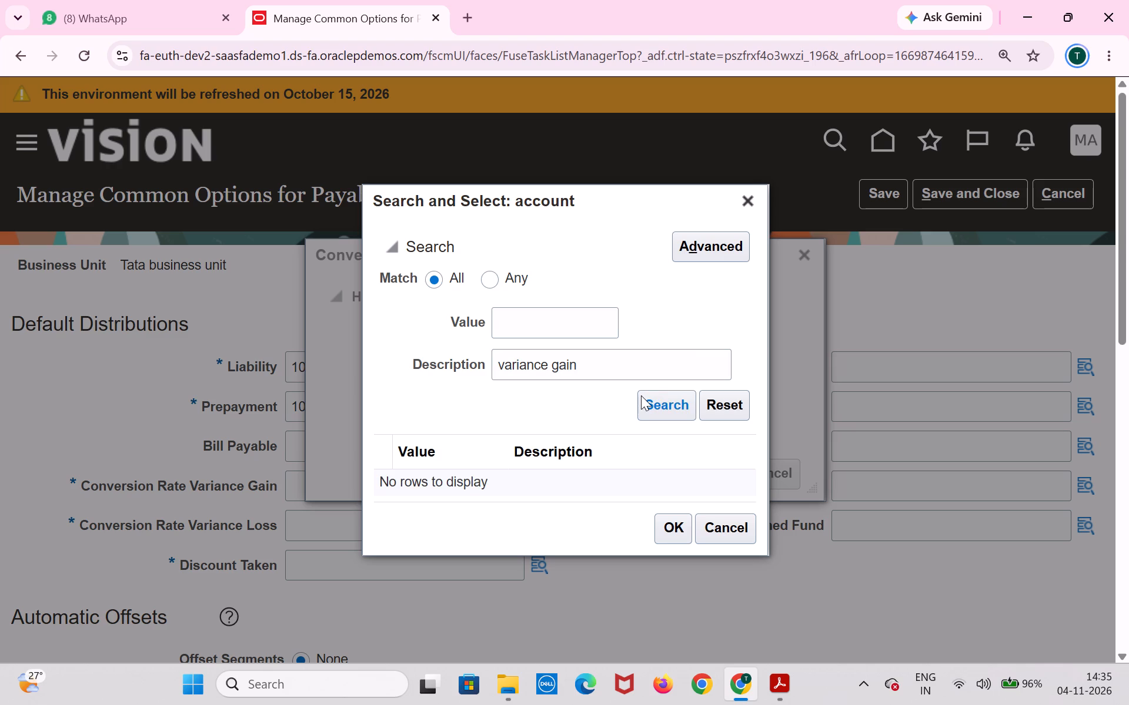
pyautogui.click(642, 393)
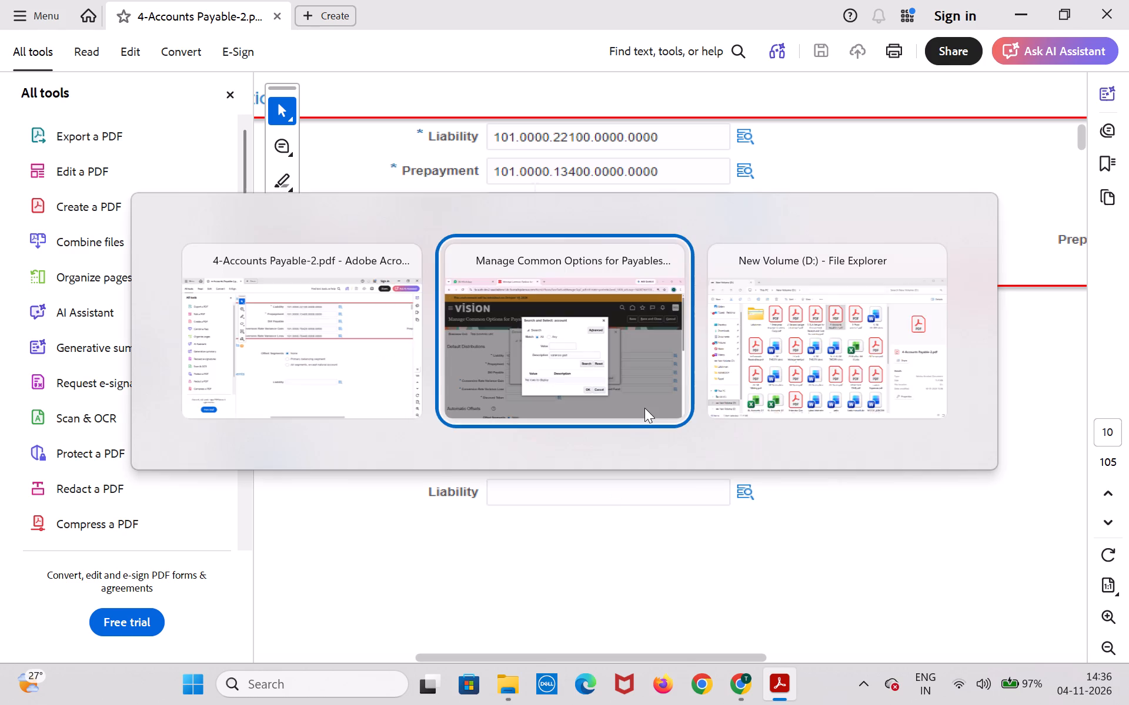
pyautogui.click(650, 404)
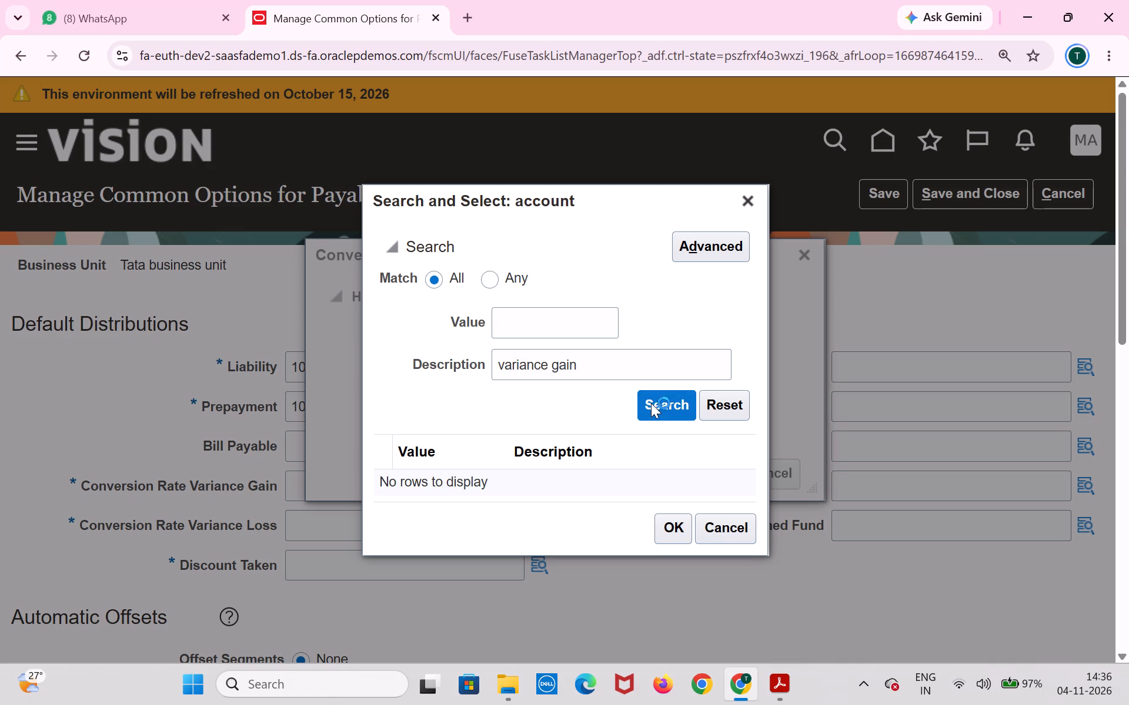
pyautogui.click(751, 210)
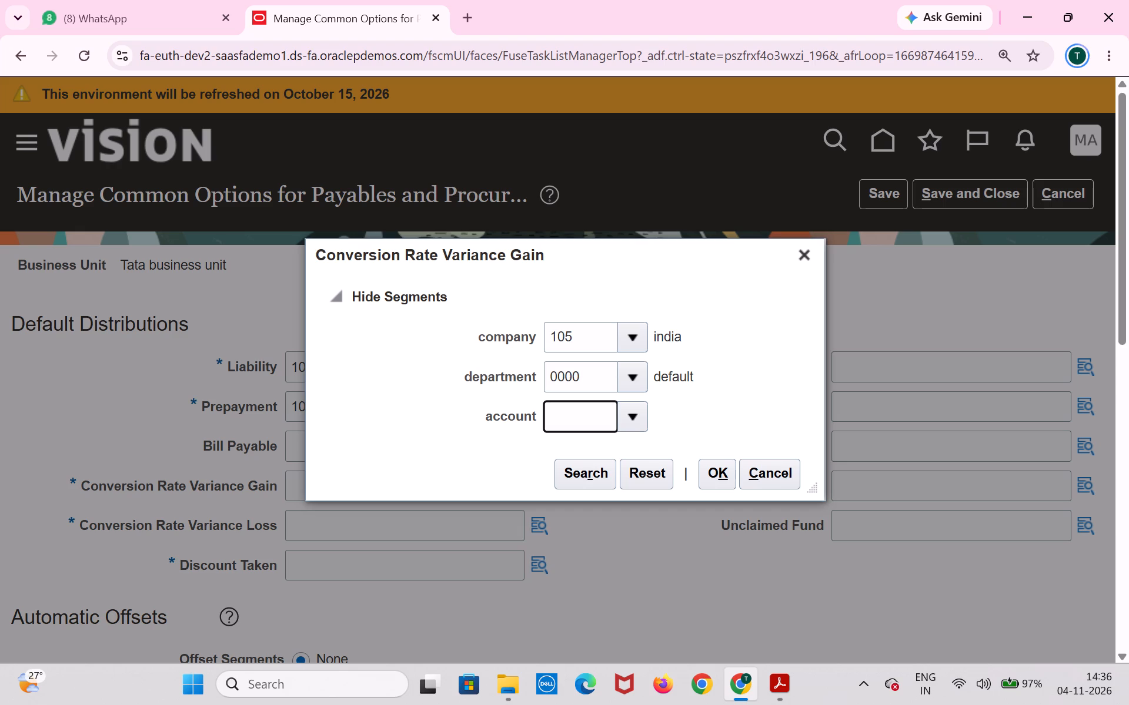
pyautogui.click(808, 262)
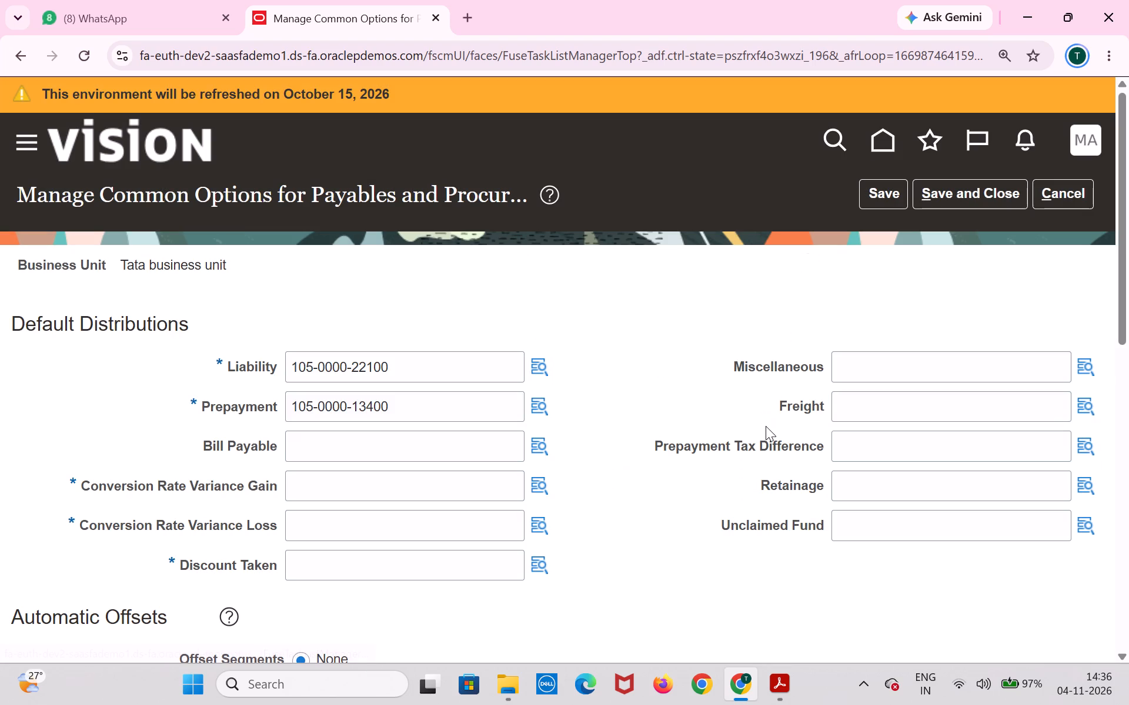
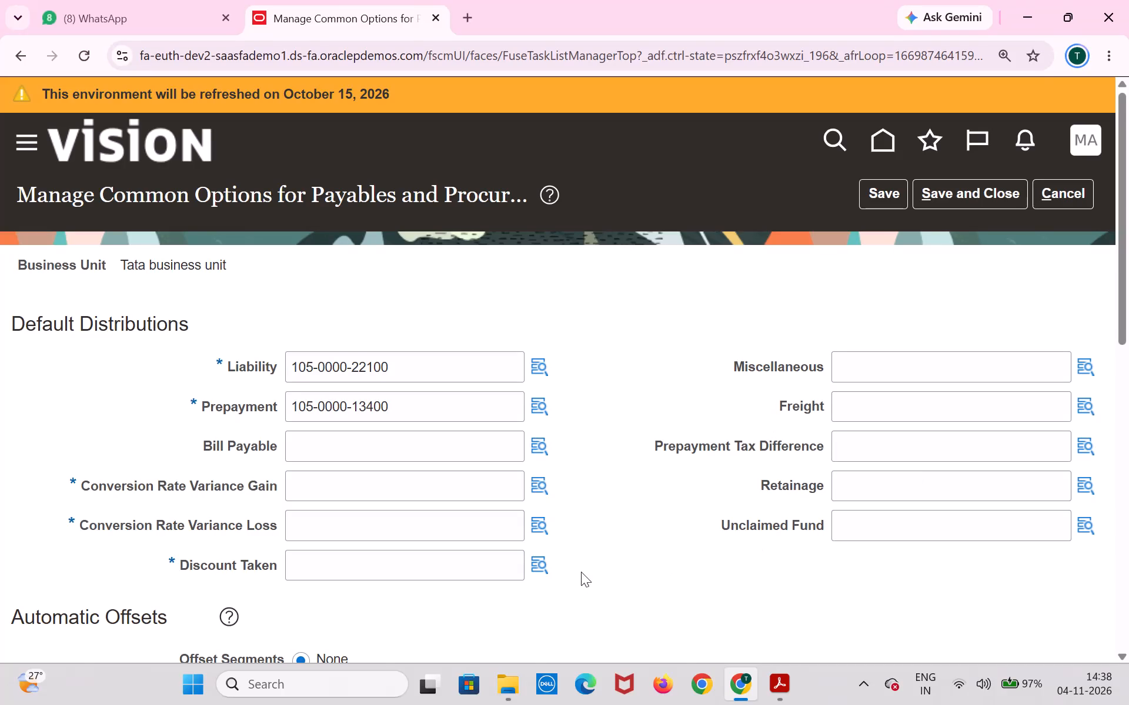
# Reduce the browser page zoom to 100% for the common options page.
pyautogui.click(540, 487)
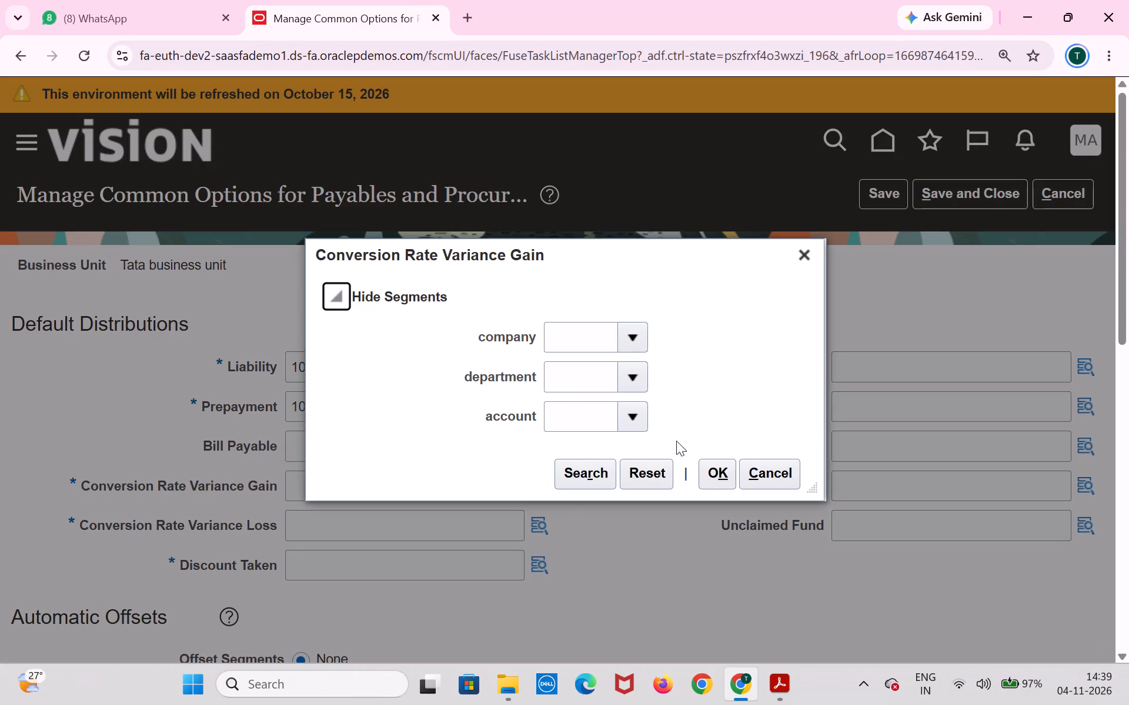
pyautogui.click(778, 465)
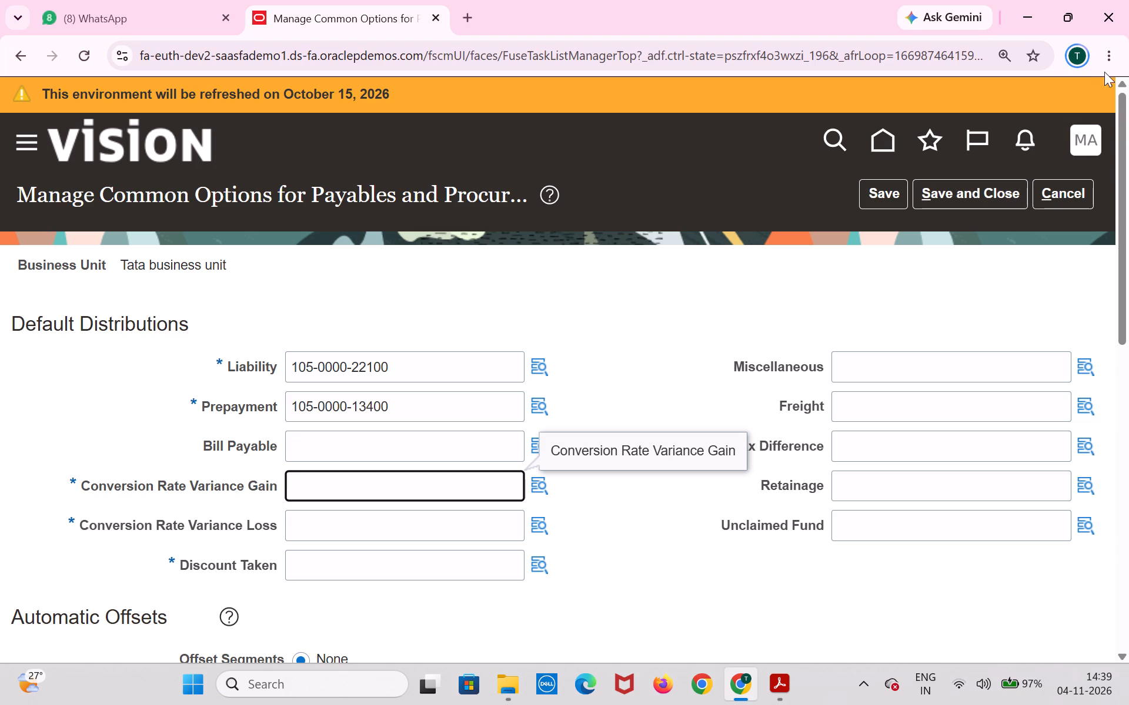
pyautogui.click(1107, 63)
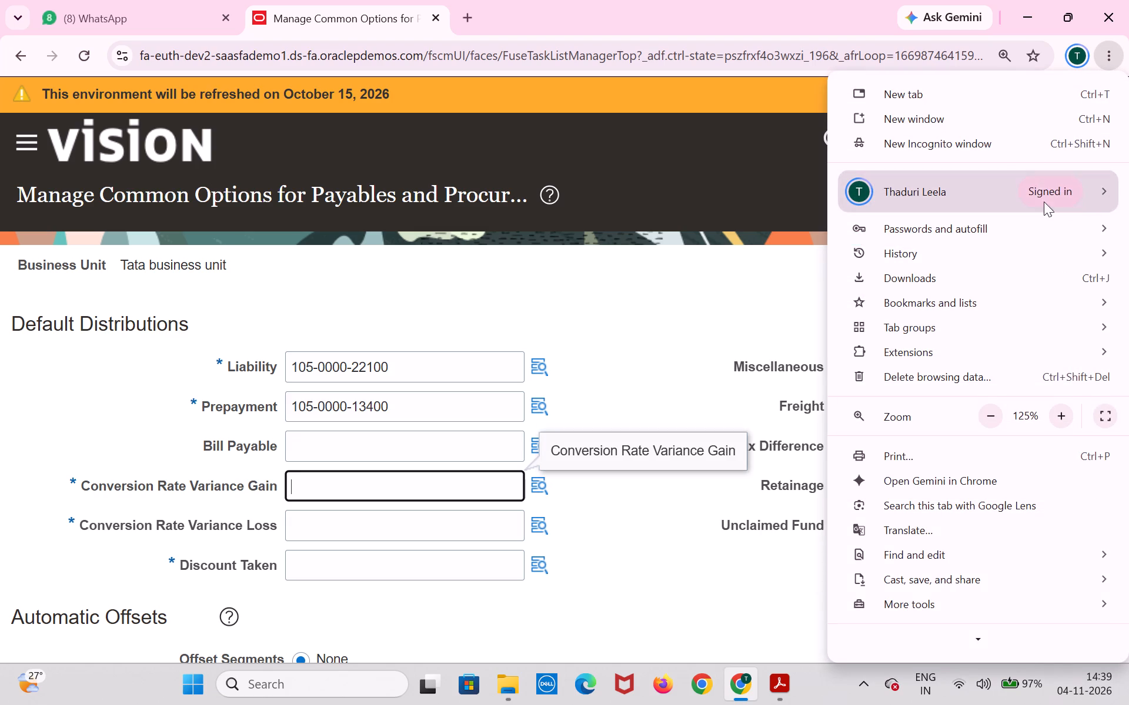
pyautogui.click(985, 415)
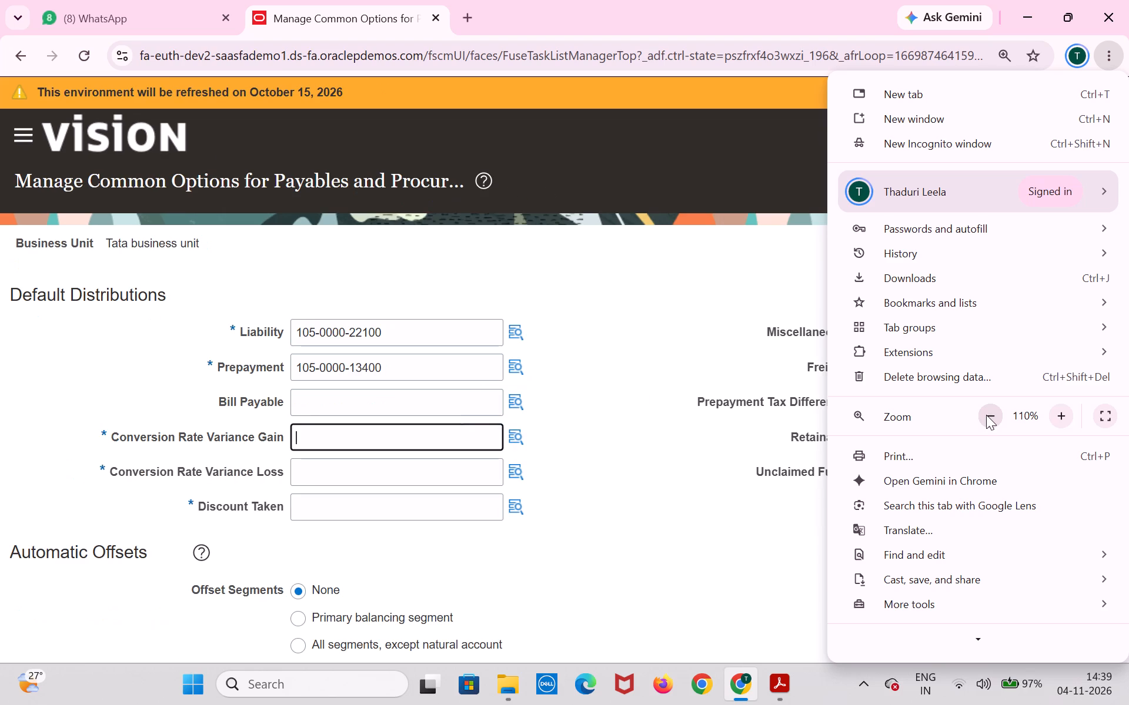
pyautogui.click(986, 412)
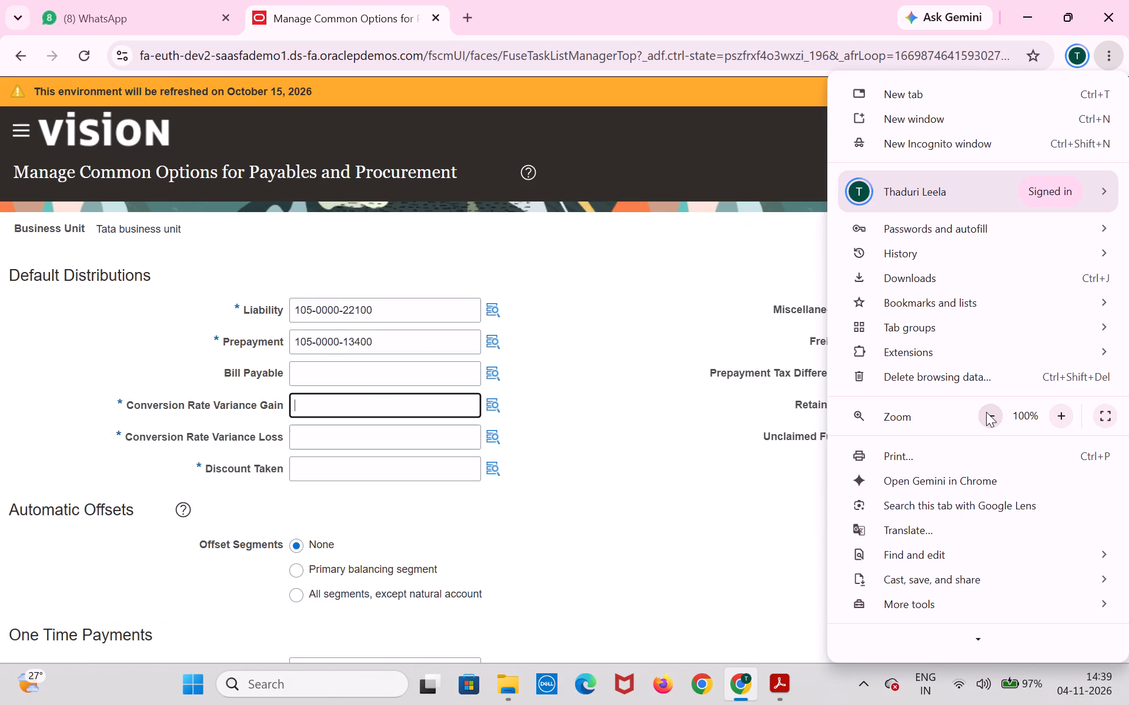
pyautogui.click(632, 491)
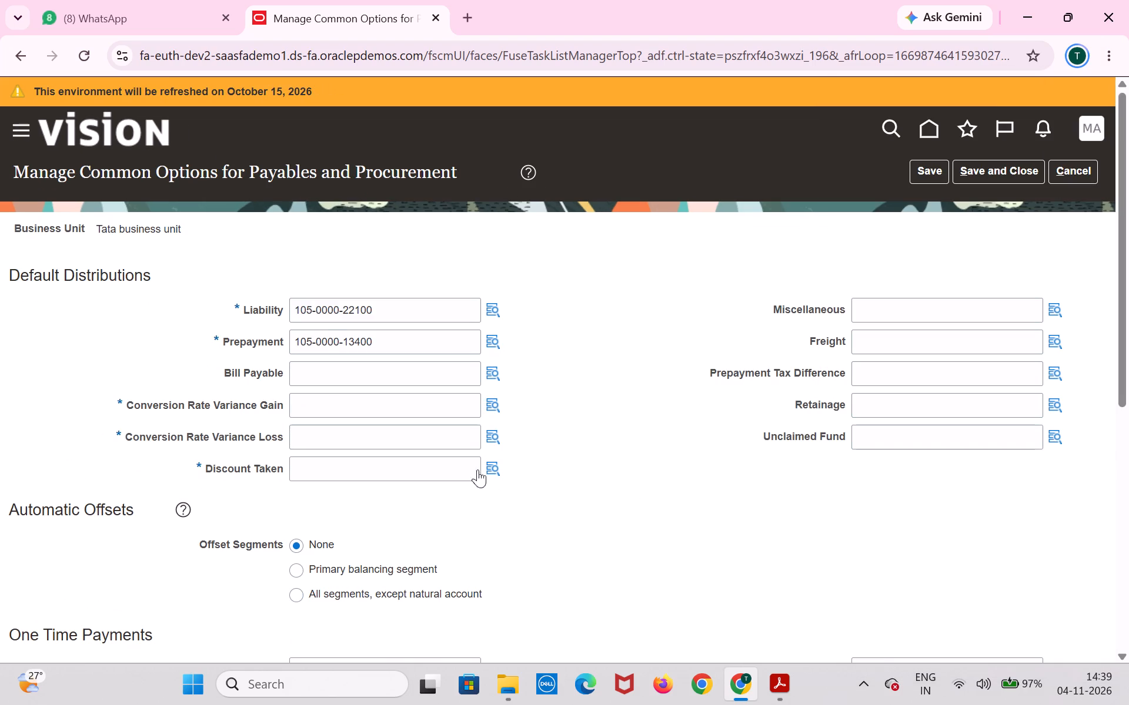
pyautogui.click(496, 409)
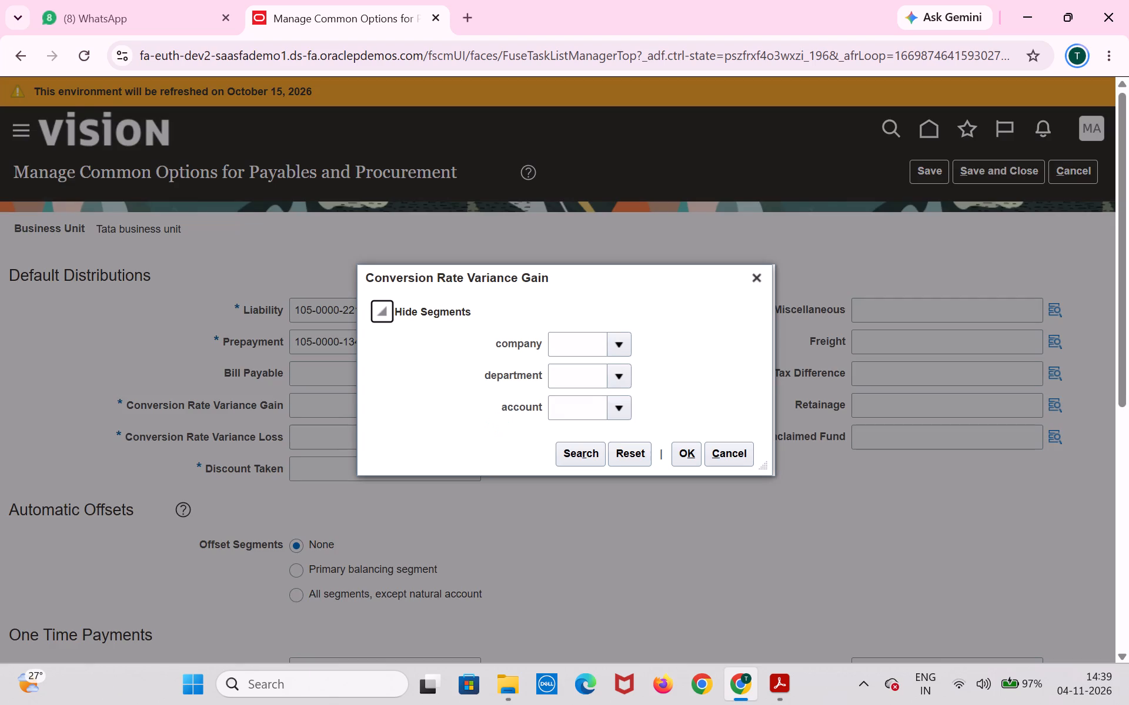
pyautogui.click(614, 346)
pyautogui.click(614, 382)
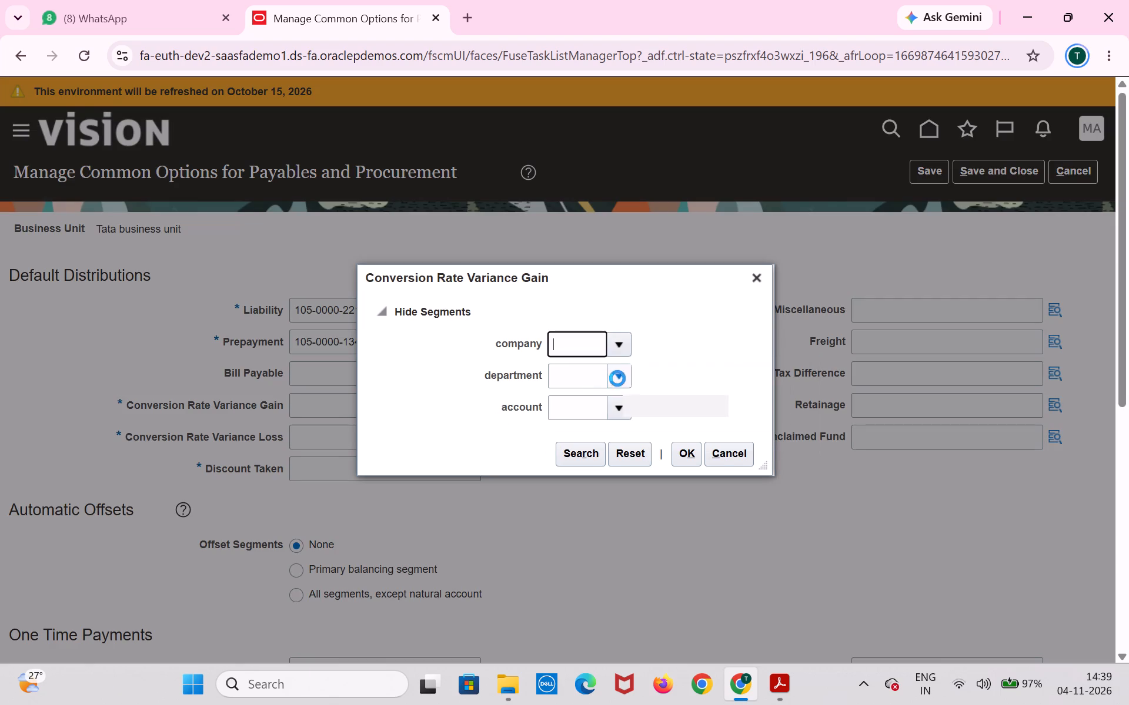
pyautogui.click(617, 377)
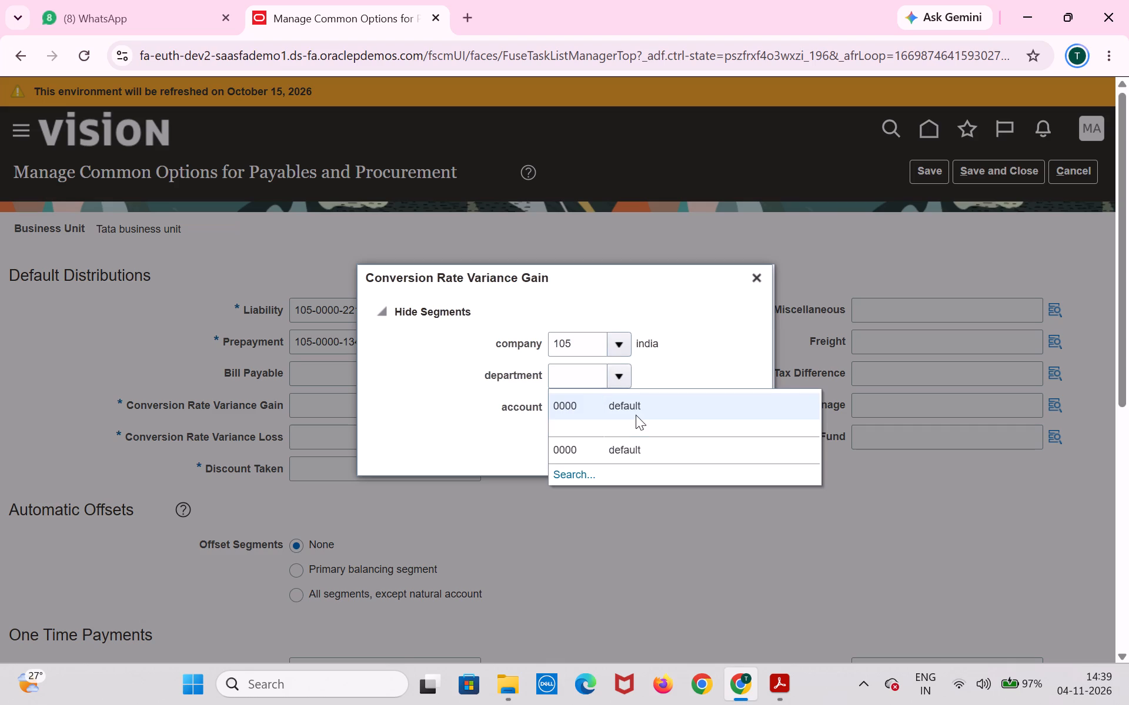
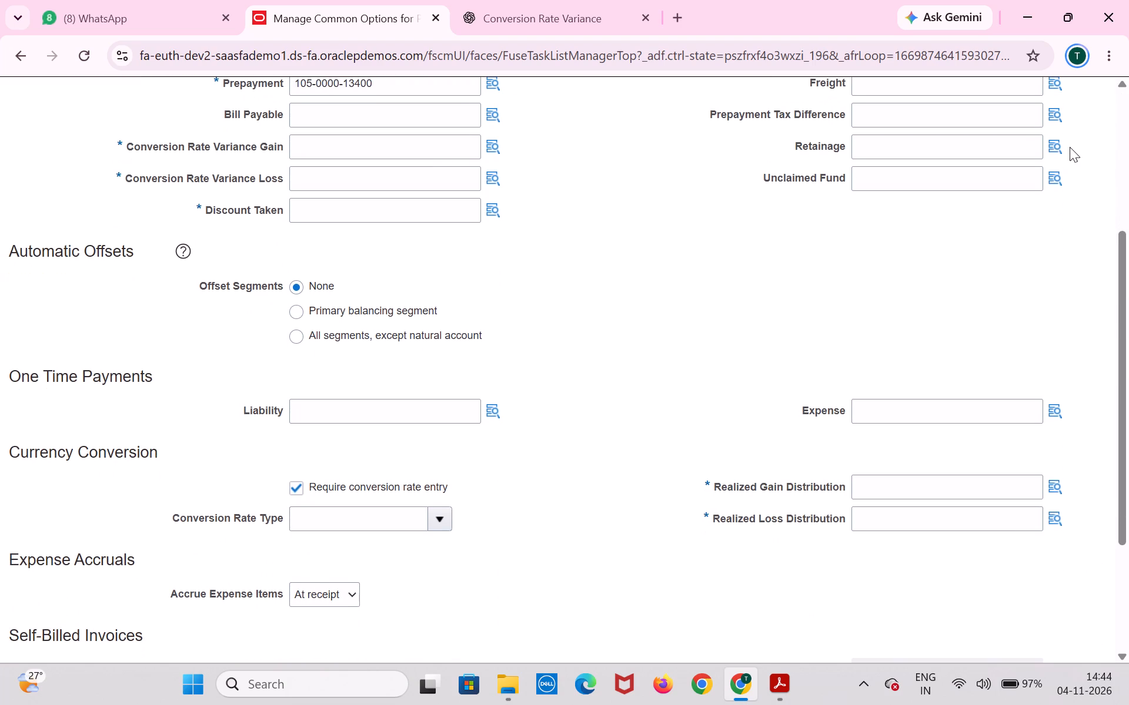
pyautogui.scroll(5, 1064, 203)
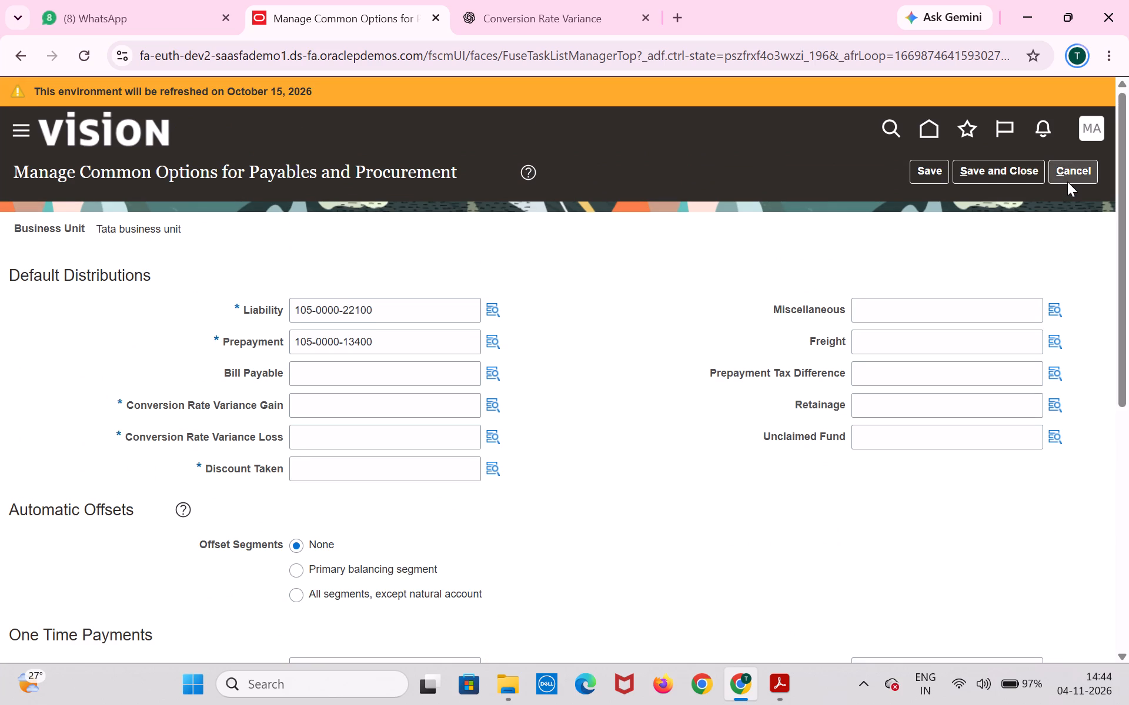
pyautogui.click(1067, 182)
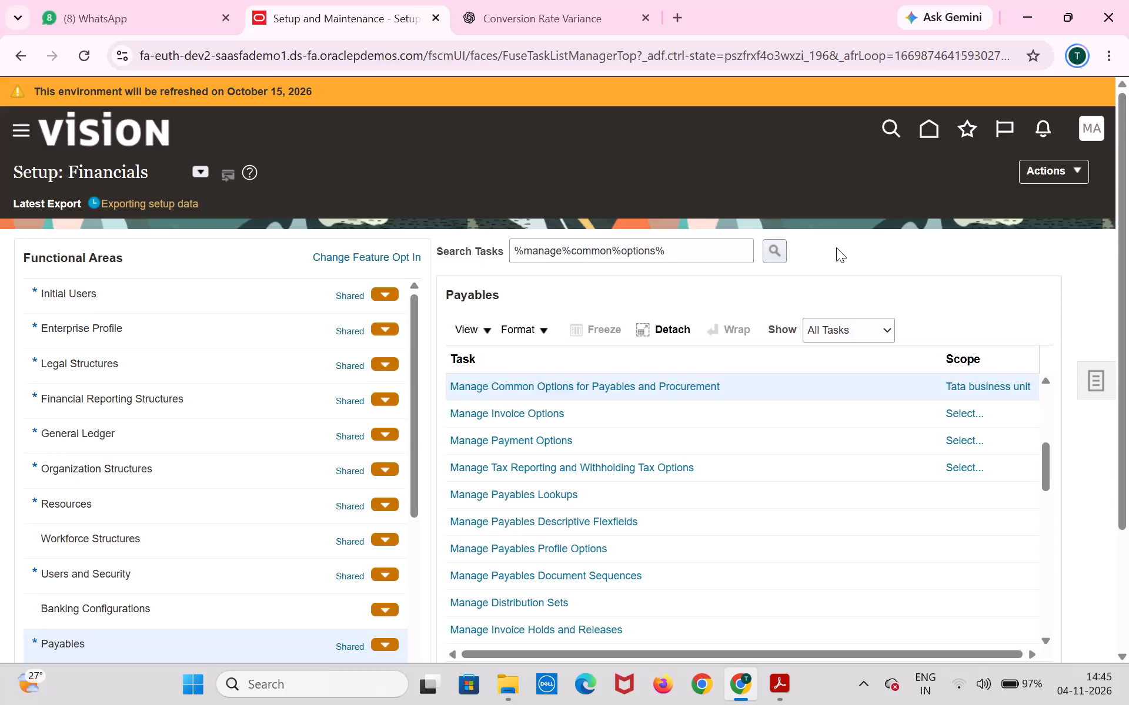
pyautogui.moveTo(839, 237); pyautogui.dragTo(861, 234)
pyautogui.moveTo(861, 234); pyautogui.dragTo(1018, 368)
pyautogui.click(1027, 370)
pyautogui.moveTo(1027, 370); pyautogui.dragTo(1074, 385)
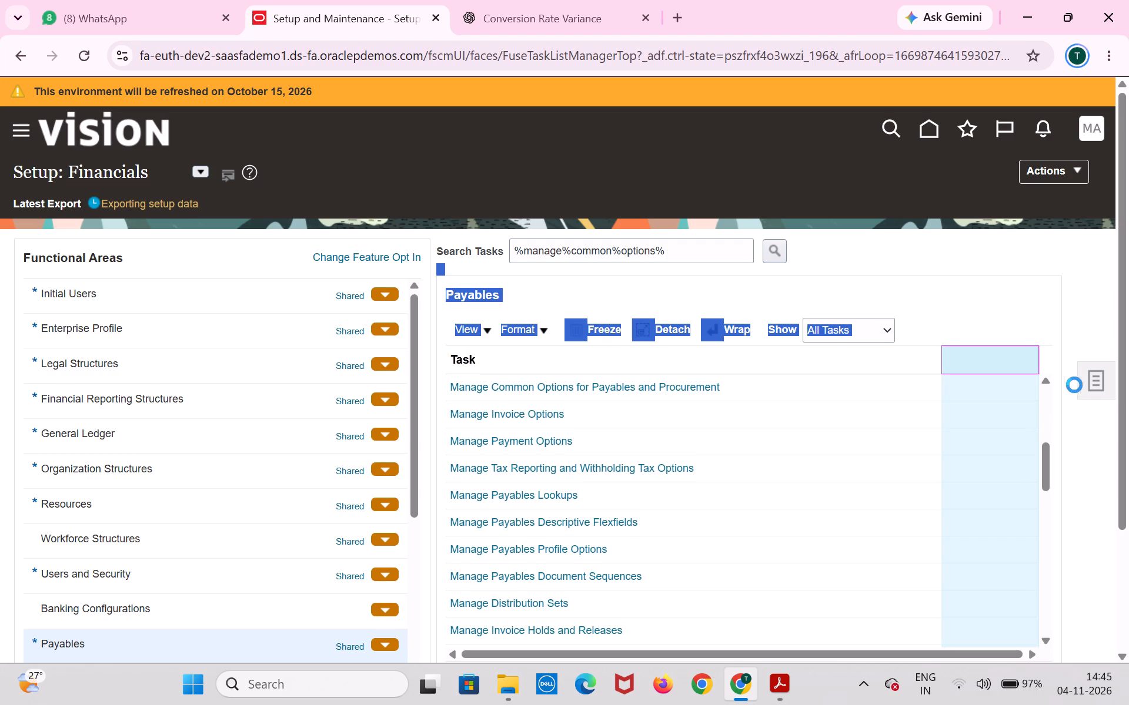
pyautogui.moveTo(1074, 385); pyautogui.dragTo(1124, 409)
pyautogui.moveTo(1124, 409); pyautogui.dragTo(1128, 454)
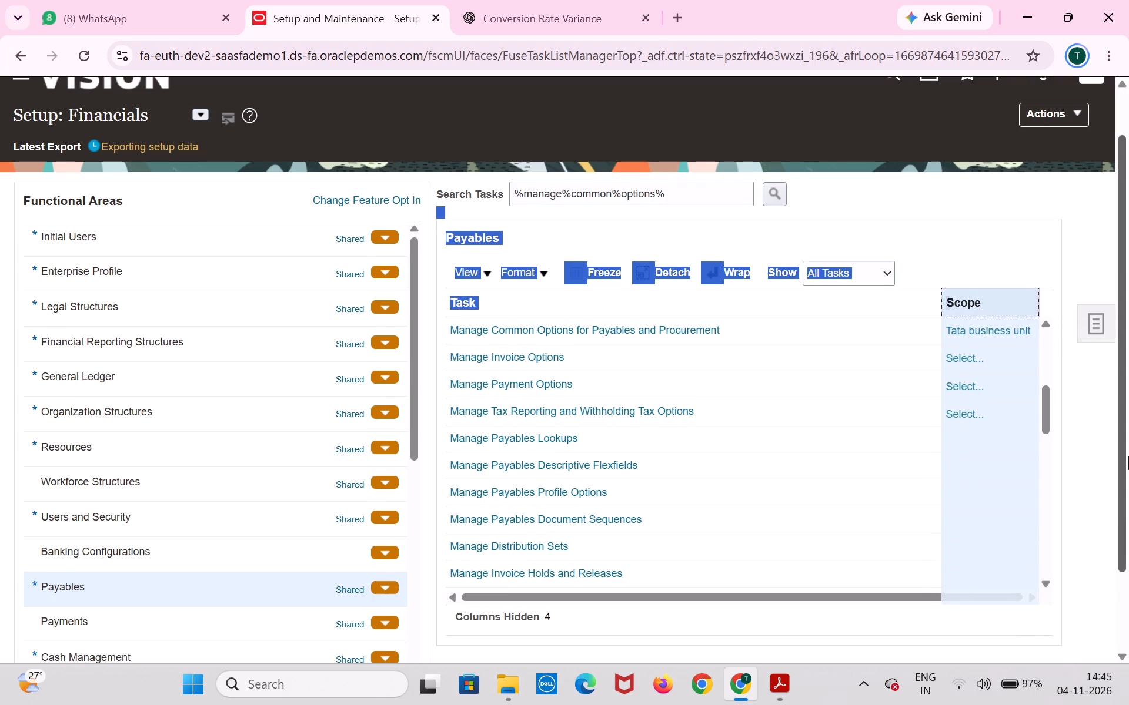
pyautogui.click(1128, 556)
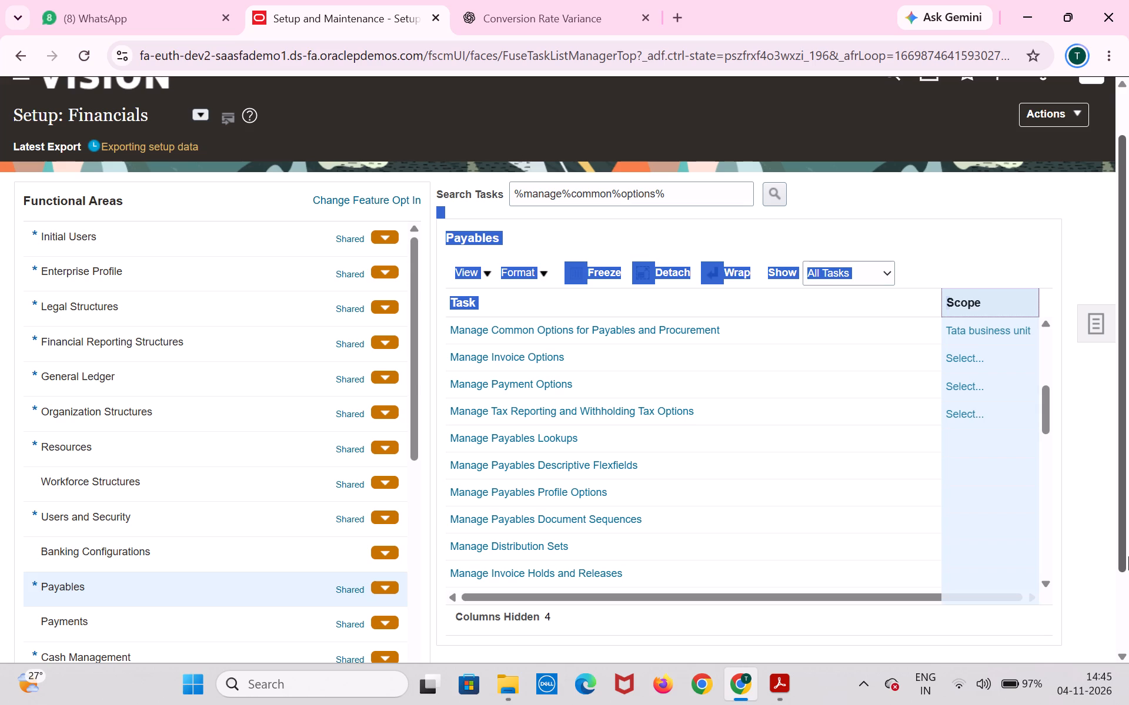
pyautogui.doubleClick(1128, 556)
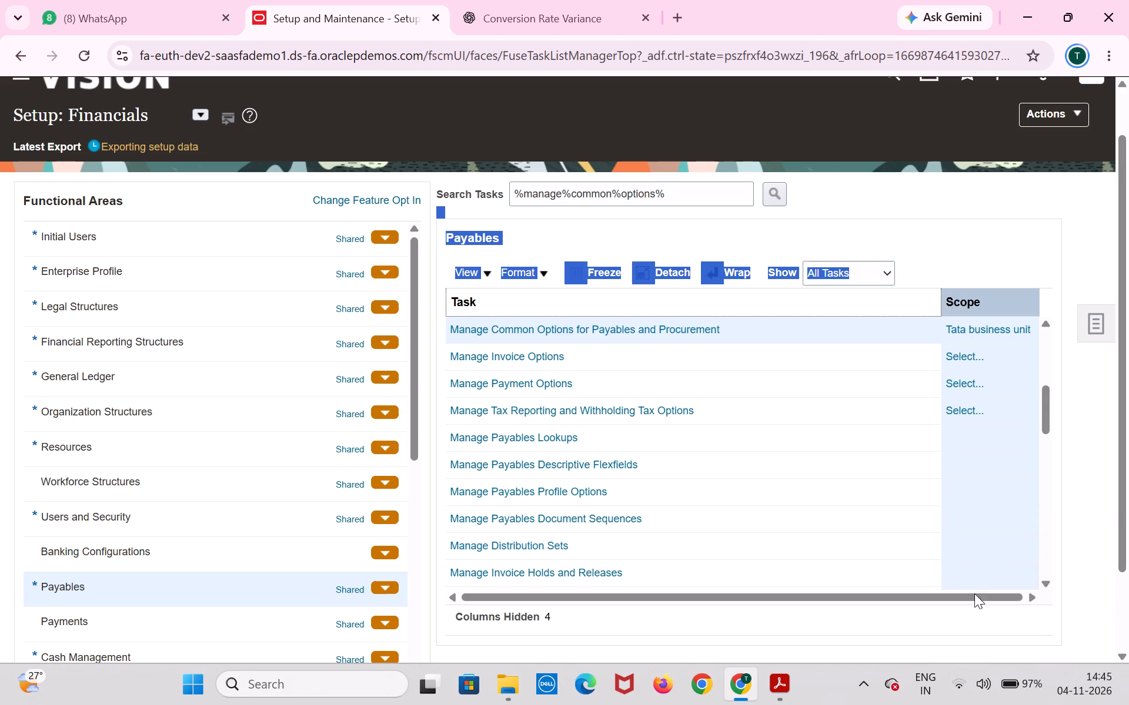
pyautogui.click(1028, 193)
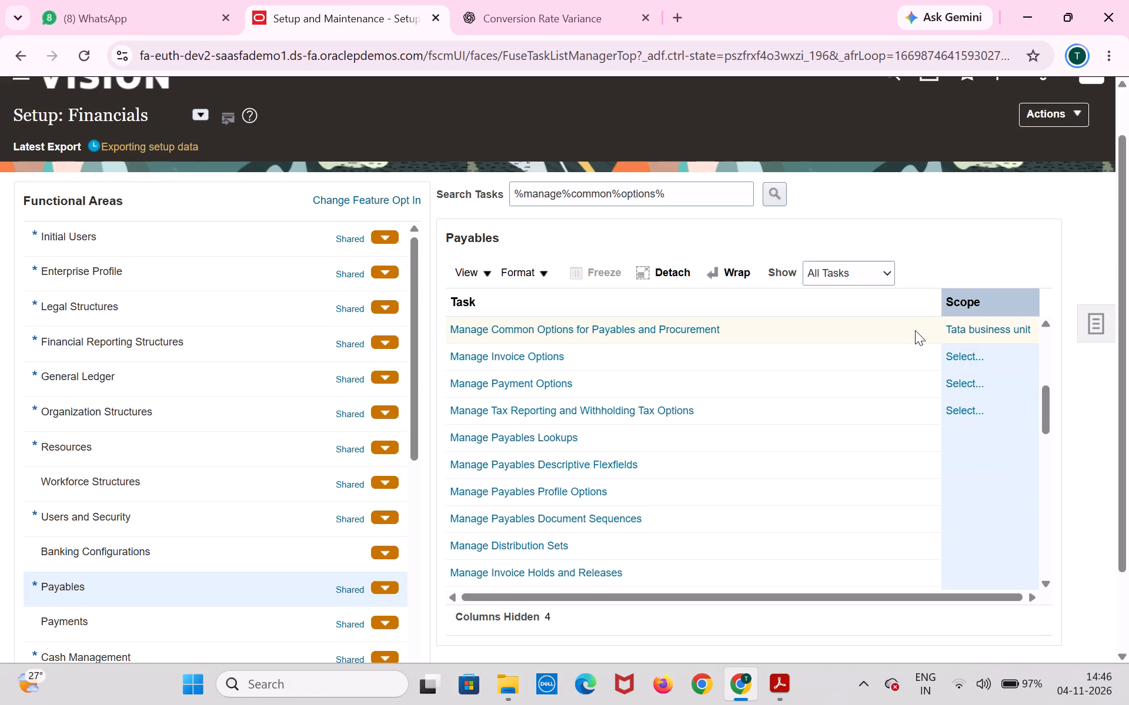
# Reopen the Manage Common Options for Payables and Procurement task for Tata business unit.
pyautogui.click(625, 331)
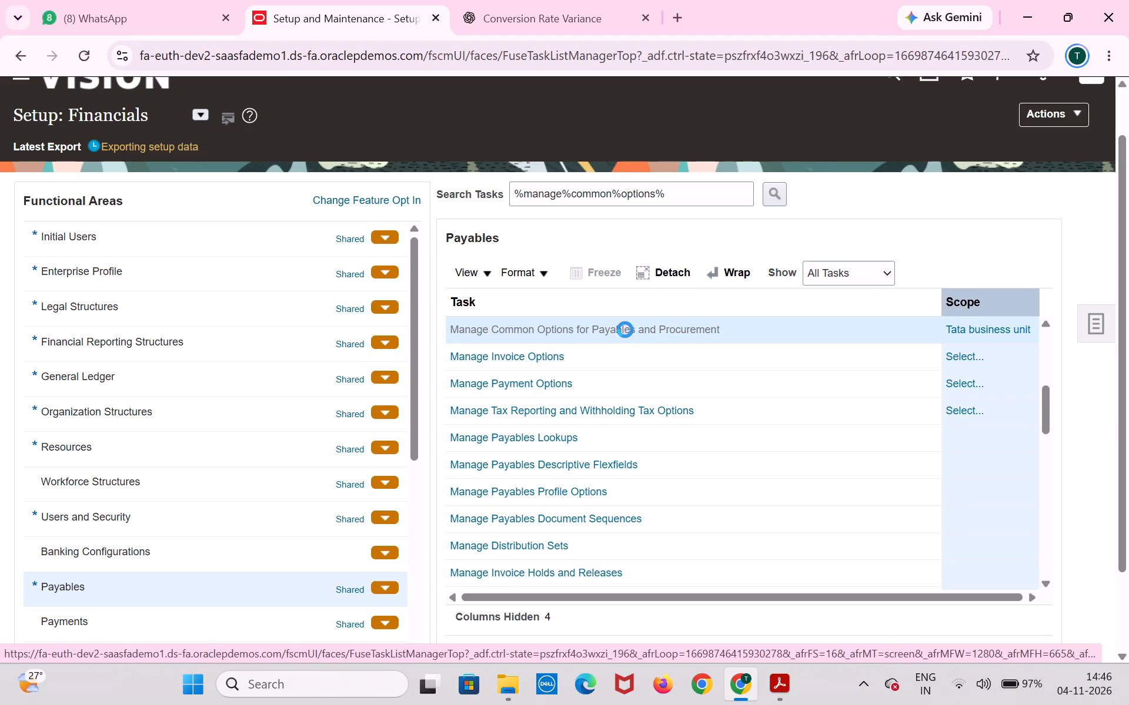